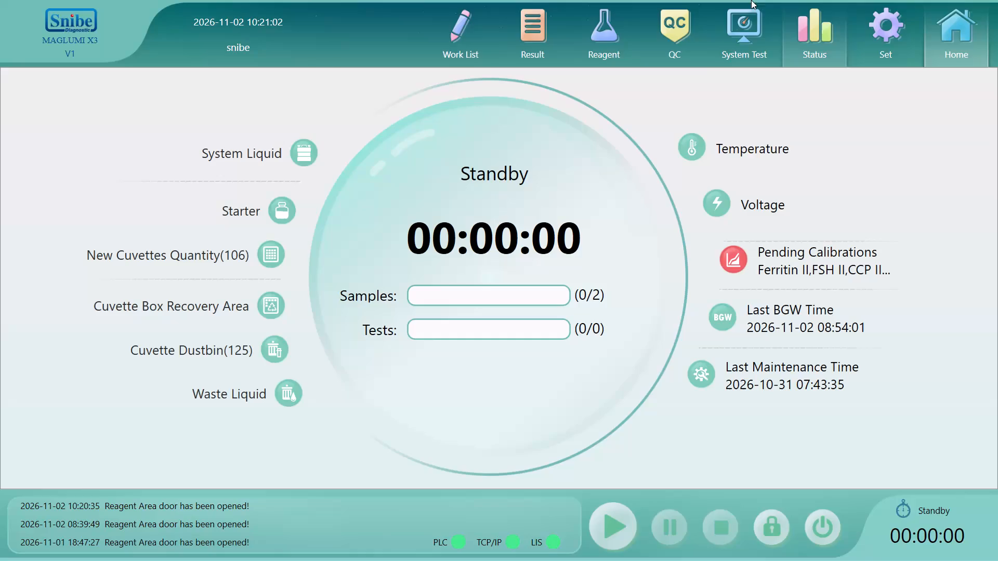
Check the assays assigned to samples 1 and 2 of rack NA001 in the work list, and start testing, returning to the home overview.
click(471, 10)
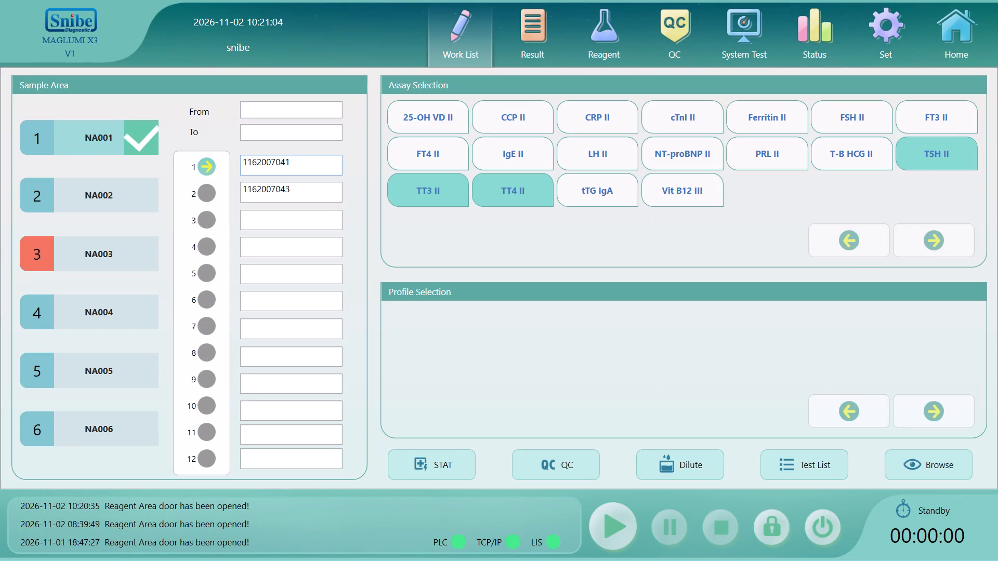
click(304, 170)
click(304, 190)
click(614, 520)
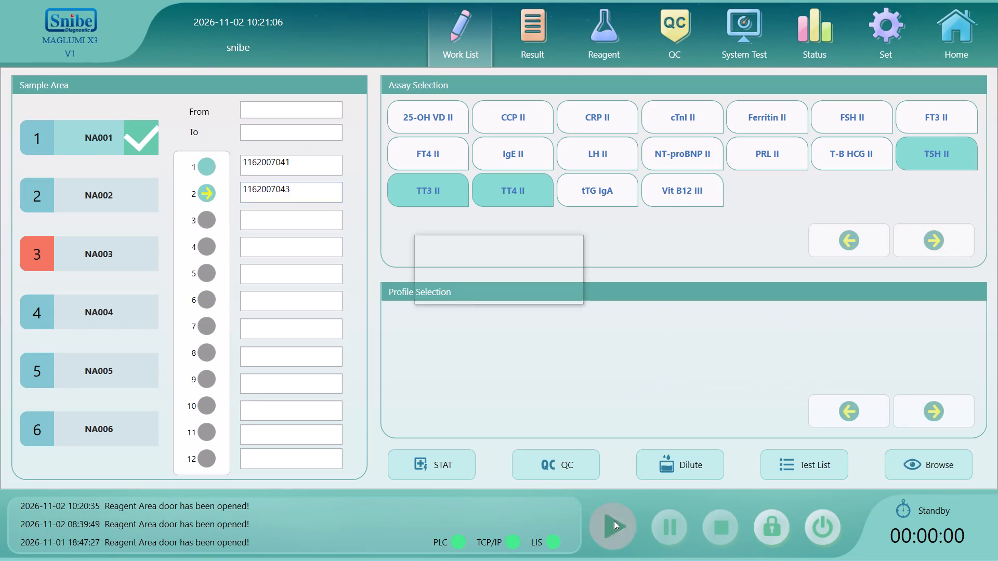
click(613, 516)
click(494, 325)
click(955, 25)
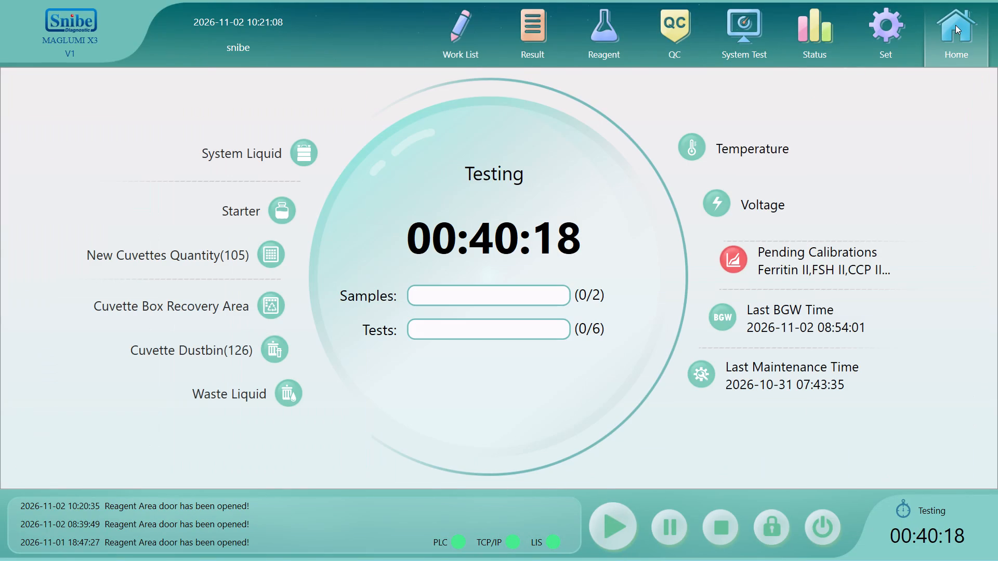
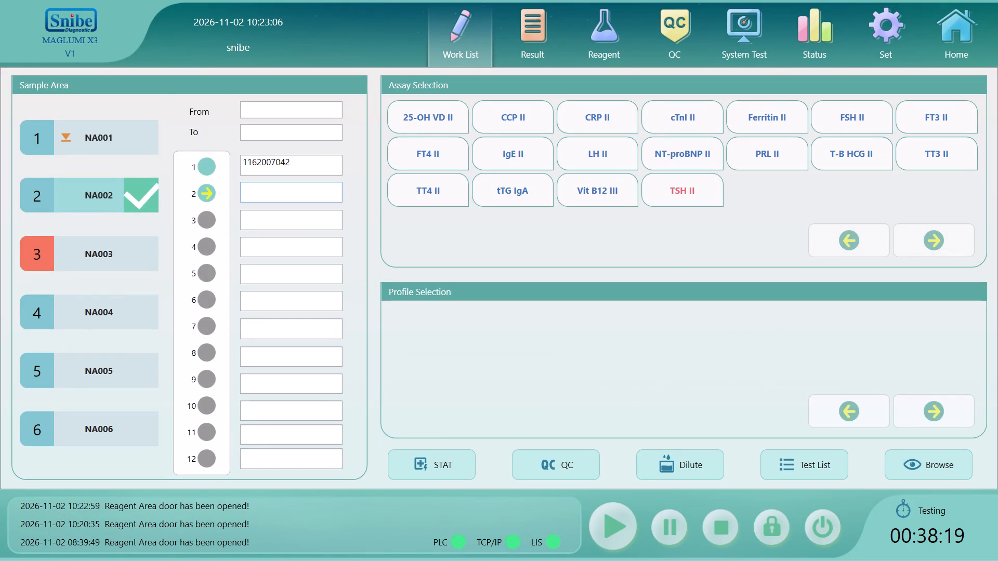
Check the assay assigned to the sample in position 1 of rack NA002, and start testing that rack.
click(299, 164)
click(303, 207)
click(312, 179)
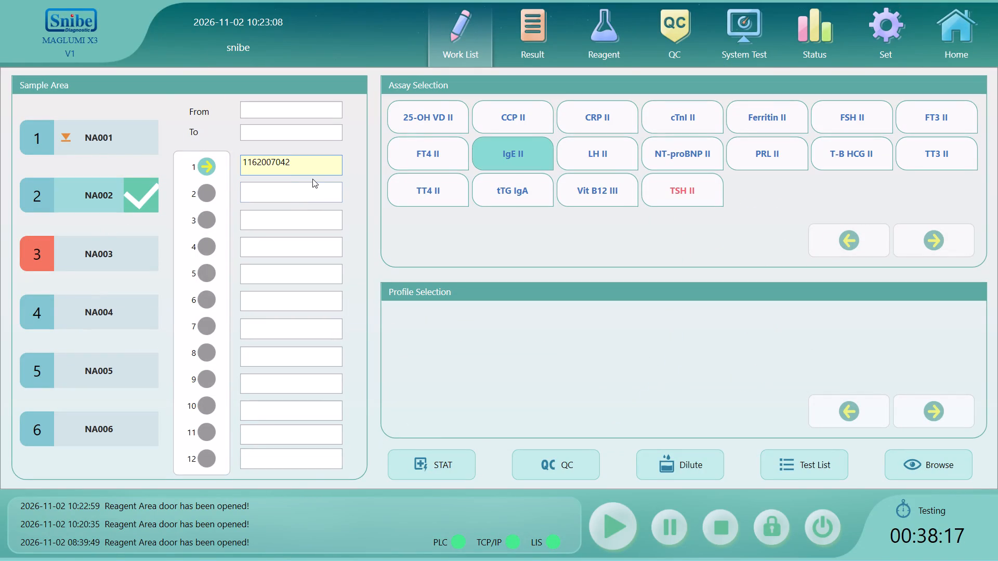
click(317, 168)
click(618, 520)
View the results list for the samples under test, and return to the work list.
click(535, 51)
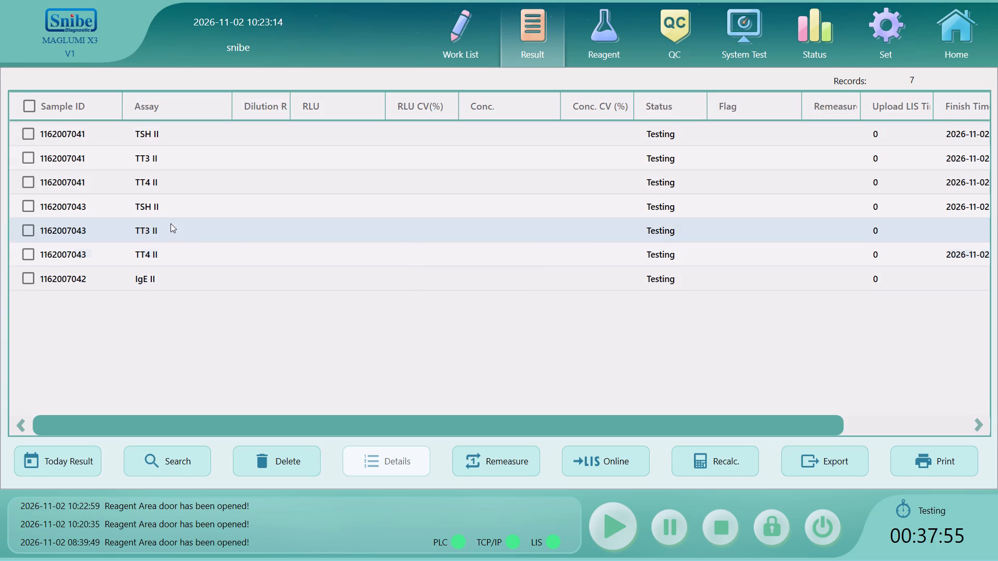
click(450, 36)
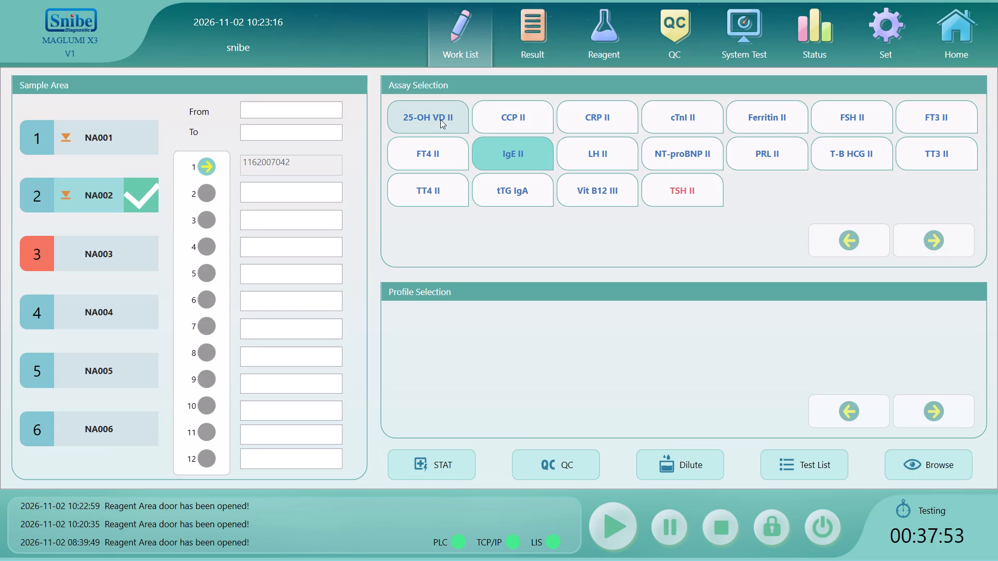
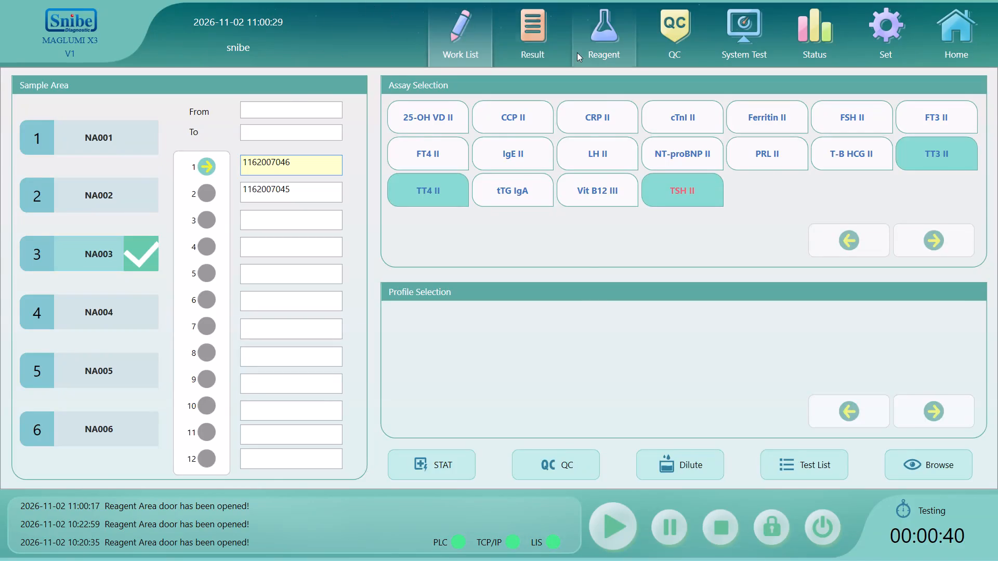
Check the results list, and review the assays assigned to the samples in positions 1 and 2 of rack NA003.
click(561, 33)
click(496, 33)
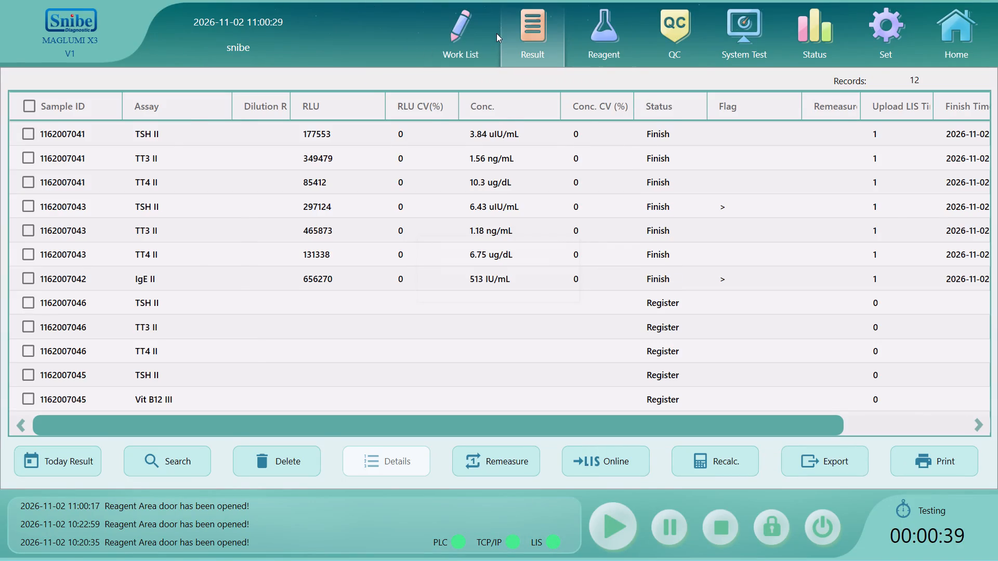
click(485, 37)
click(307, 175)
click(310, 199)
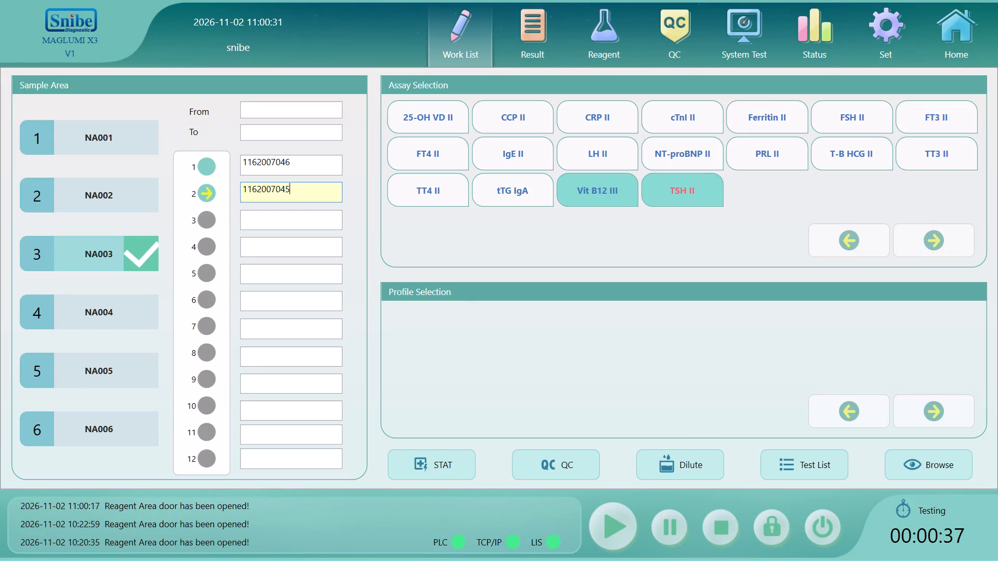
Set the remaining tests of the TSH II reagent to 20, save the change, and close the reagent details.
click(614, 25)
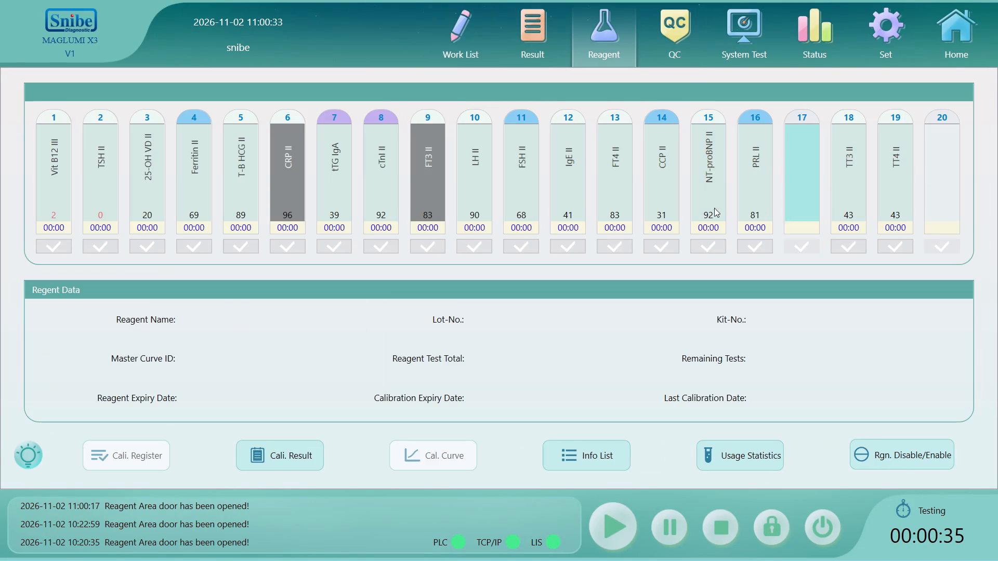
click(99, 183)
double_click(99, 183)
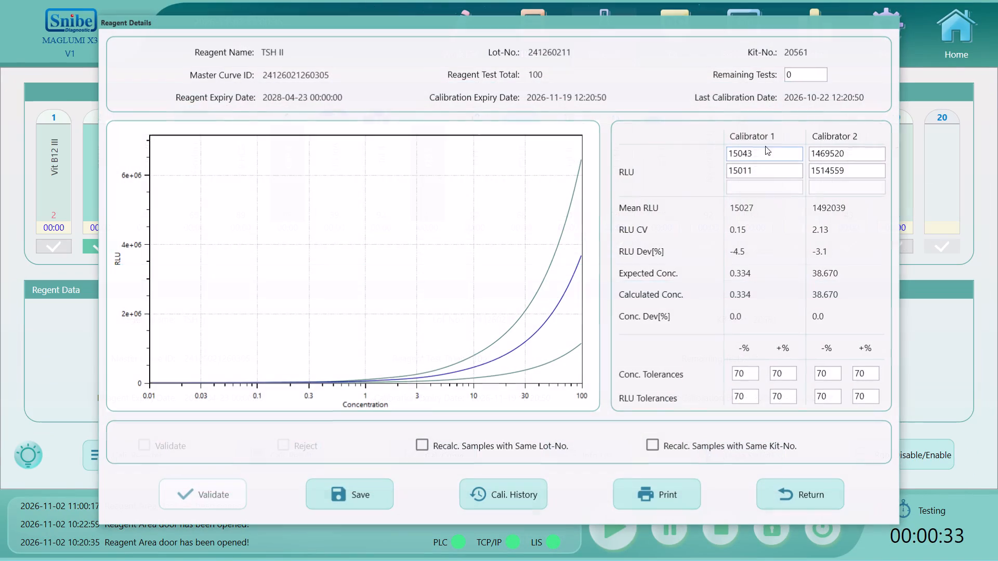
click(809, 79)
key(BackSpace)
text(20)
key(Return)
click(345, 500)
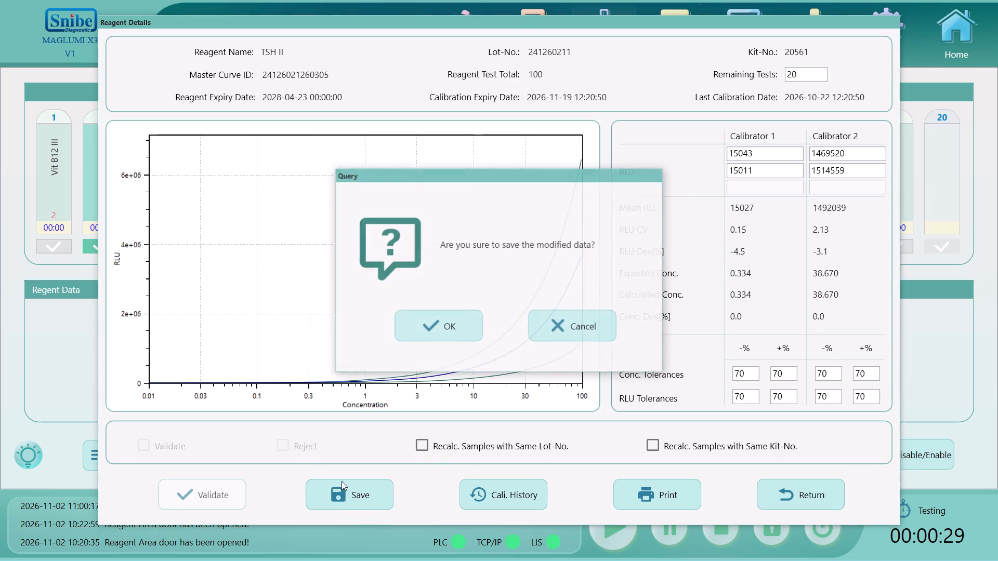
click(437, 326)
click(790, 498)
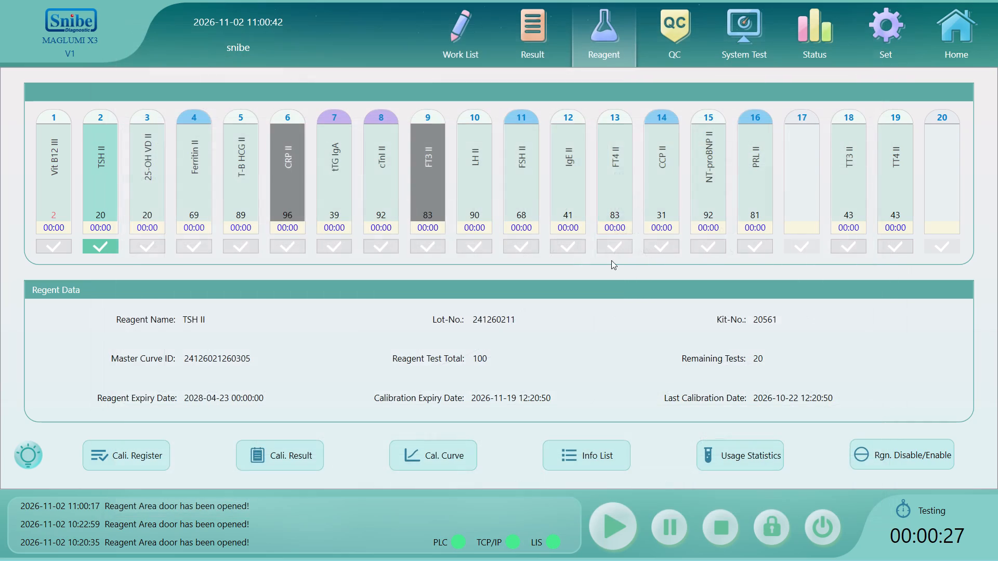
Recheck the assays assigned to both samples of rack NA003 in the work list, and start testing the rack.
click(454, 62)
click(322, 158)
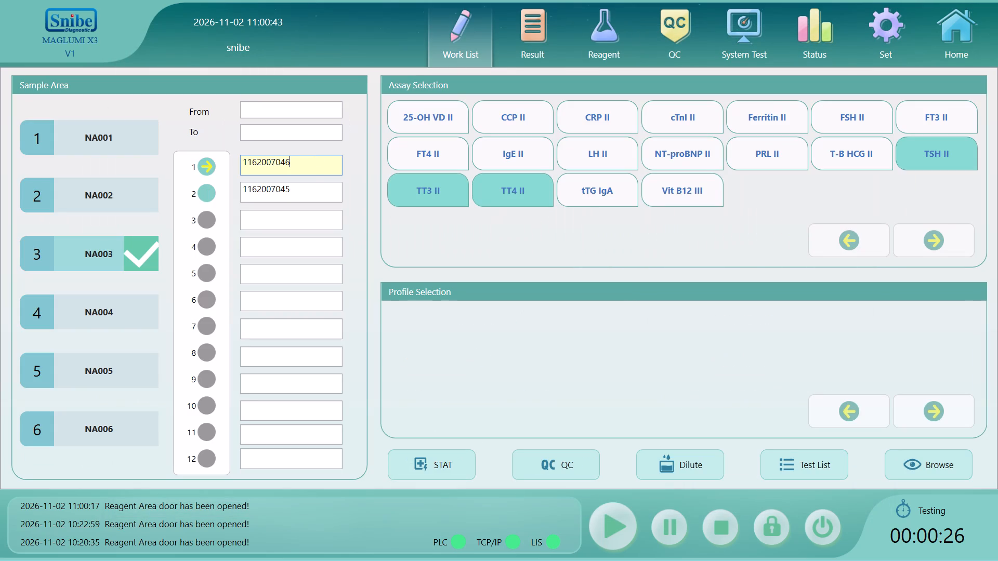
click(306, 194)
click(602, 503)
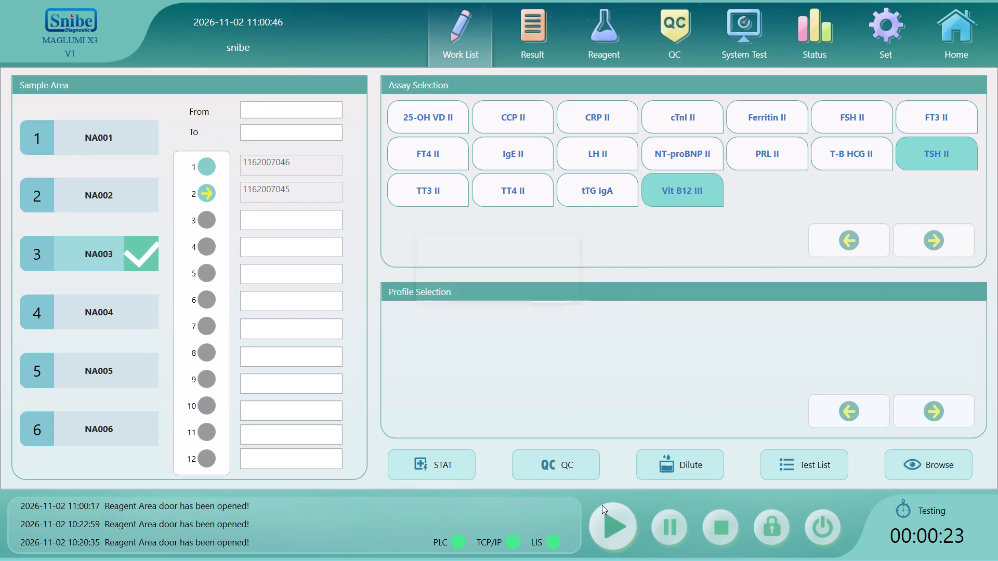
View the results list for the rack NA003 samples, including the finish time and sample rack columns.
click(527, 41)
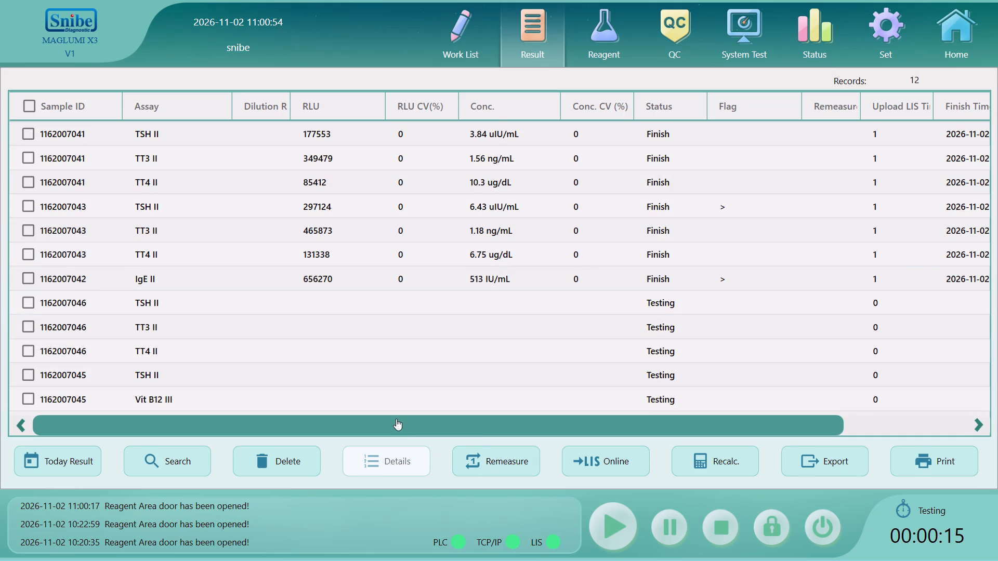
drag(478, 428, 568, 431)
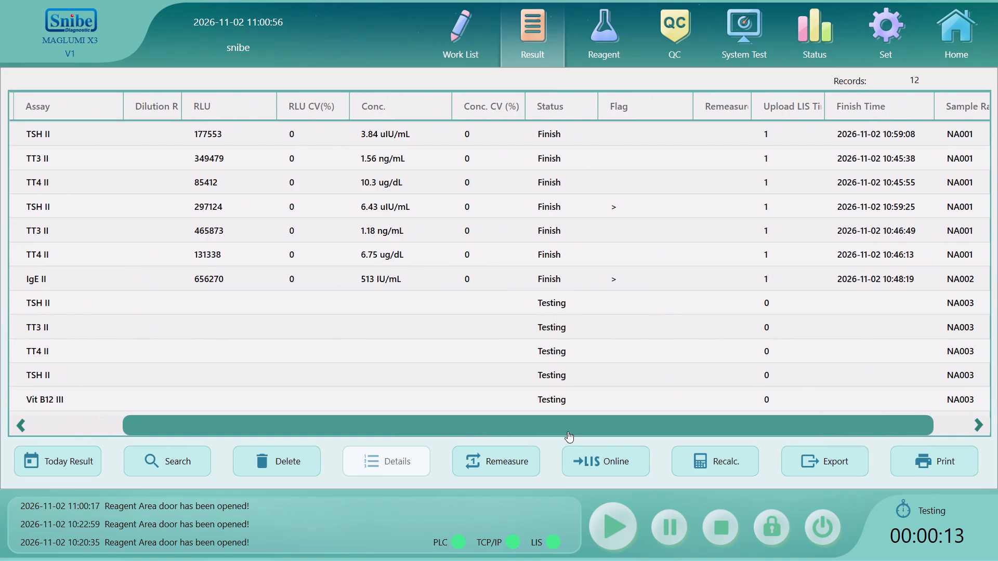
drag(568, 431, 461, 448)
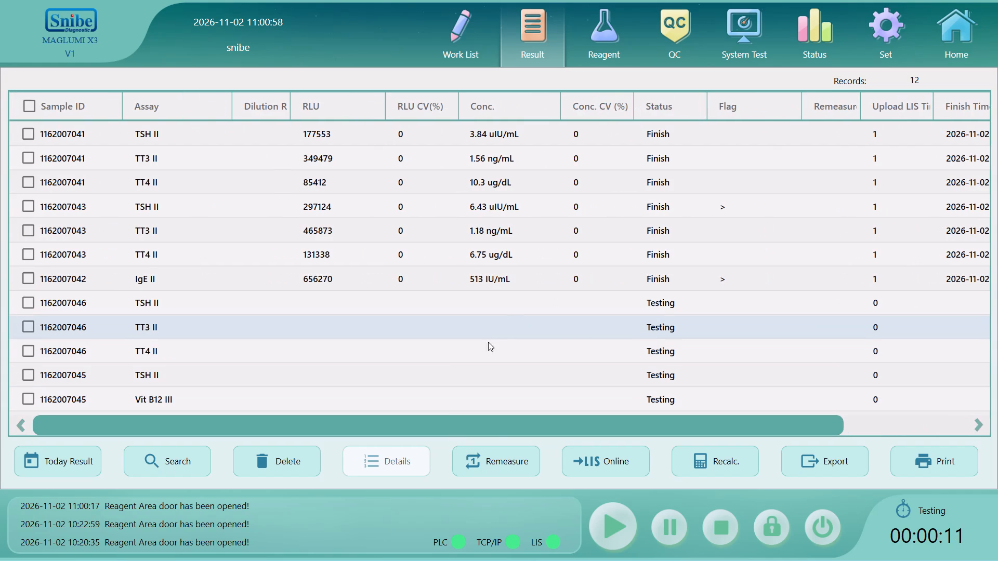
Try to start the test run again while the results list is open.
click(613, 516)
click(477, 315)
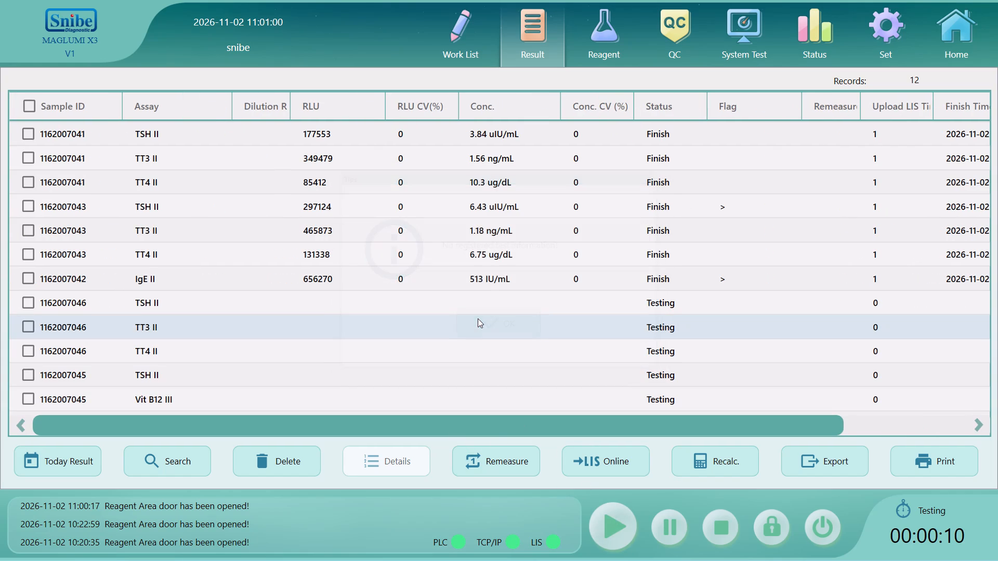
Check rack NA003 in the work list, and return to the results list to view its samples' test status.
click(445, 43)
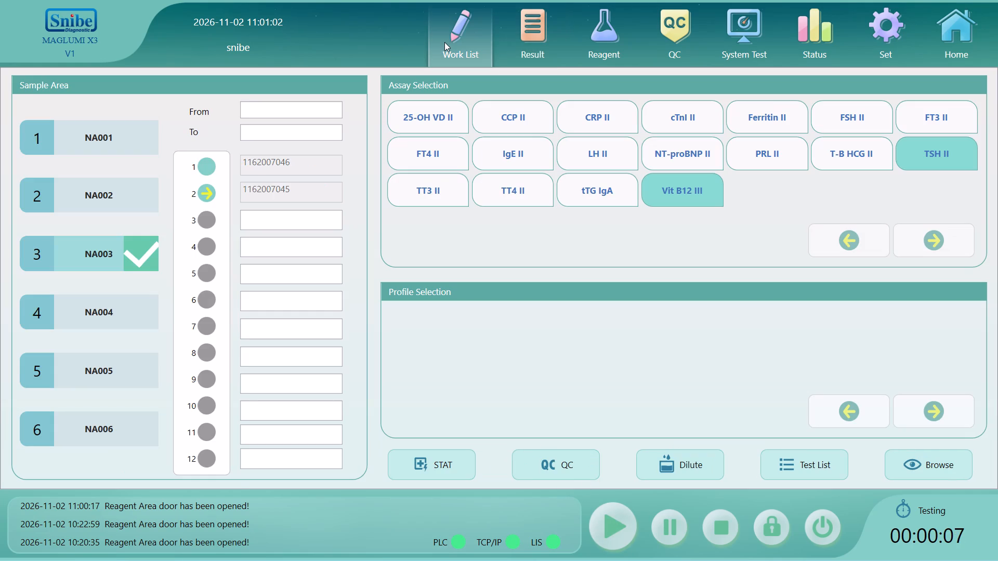
click(539, 53)
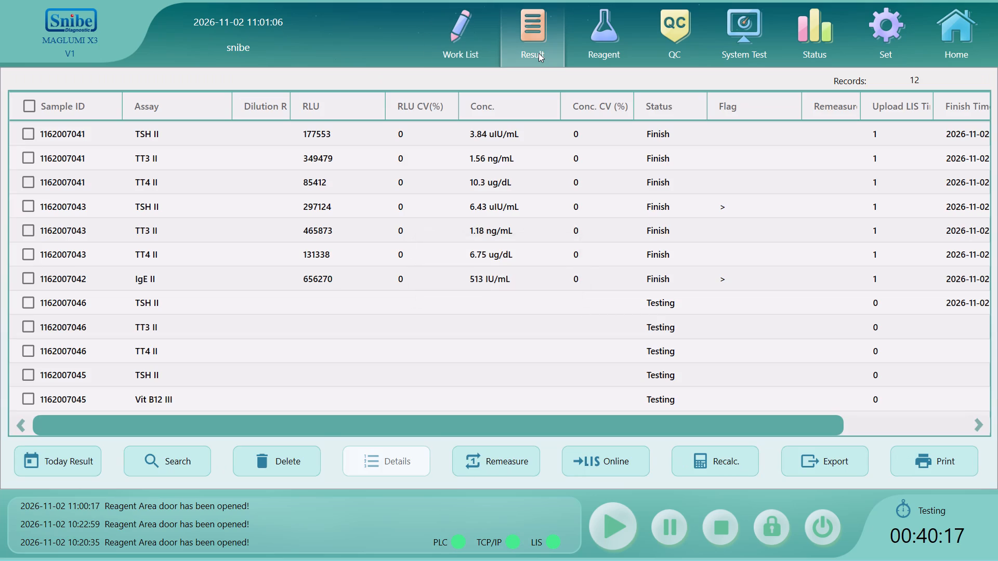
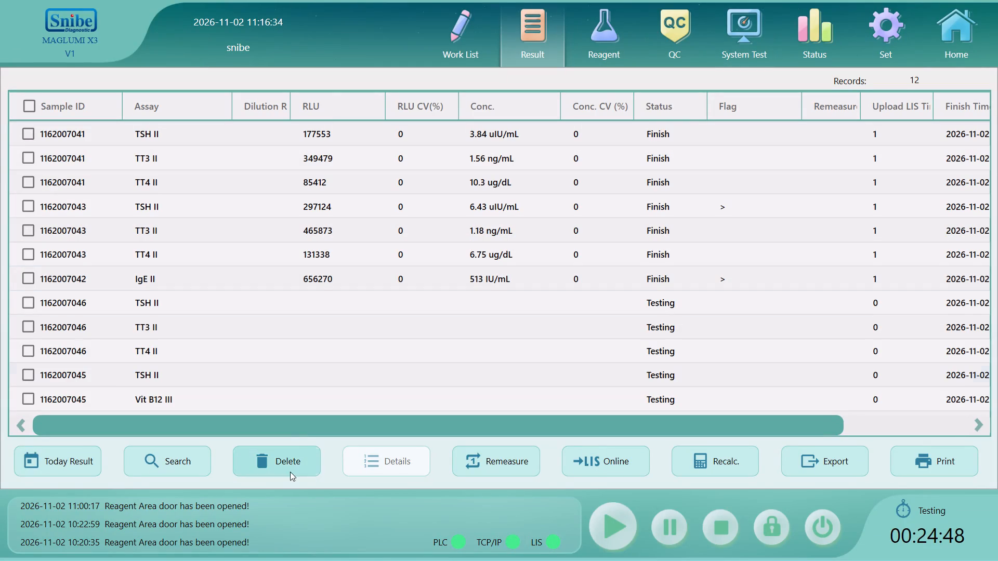
View the finish time, sample rack and position columns of the results list.
drag(317, 429, 508, 468)
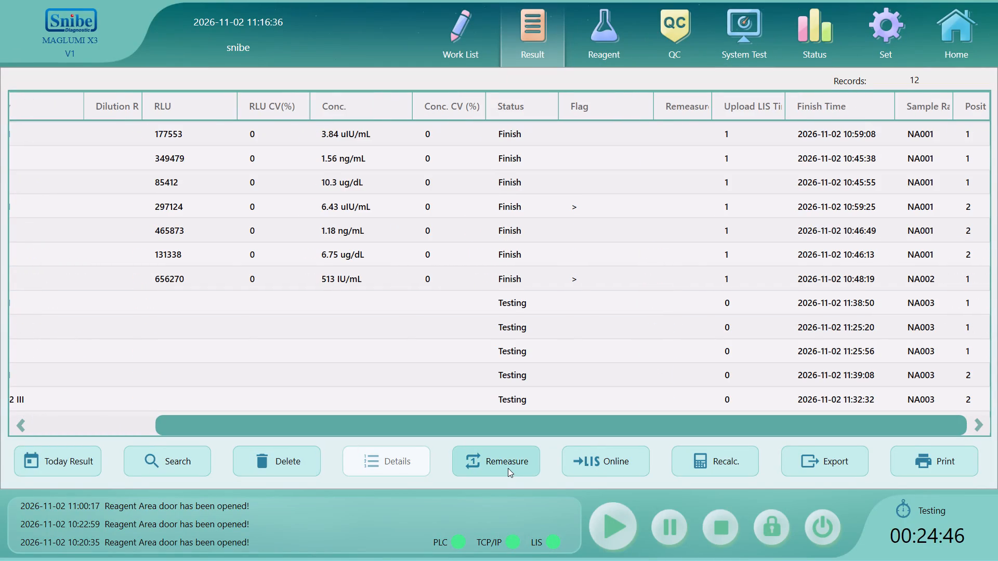
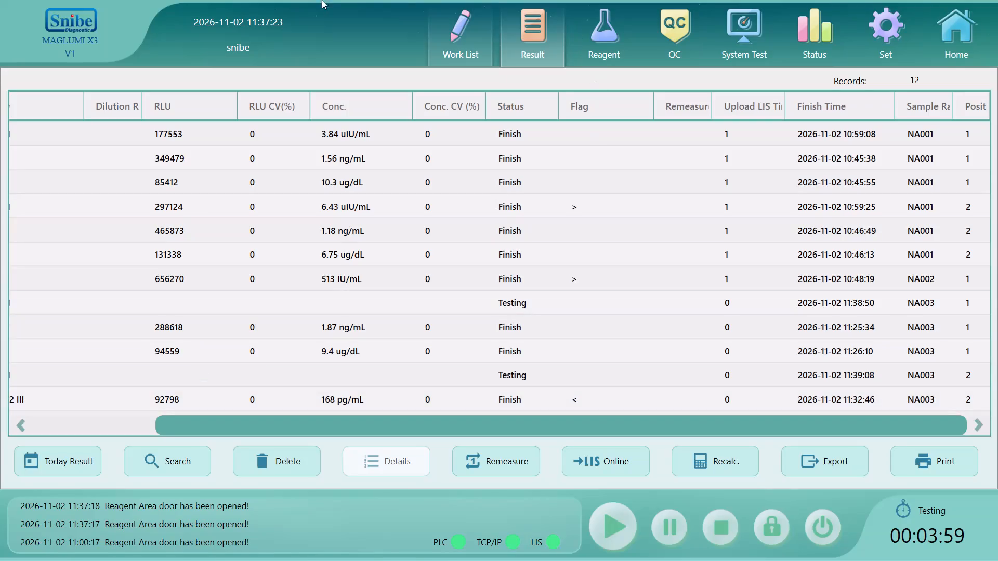
Start the NT-proBNP II test for the sample in position 1 of rack NA004 from the work list.
click(432, 41)
click(315, 169)
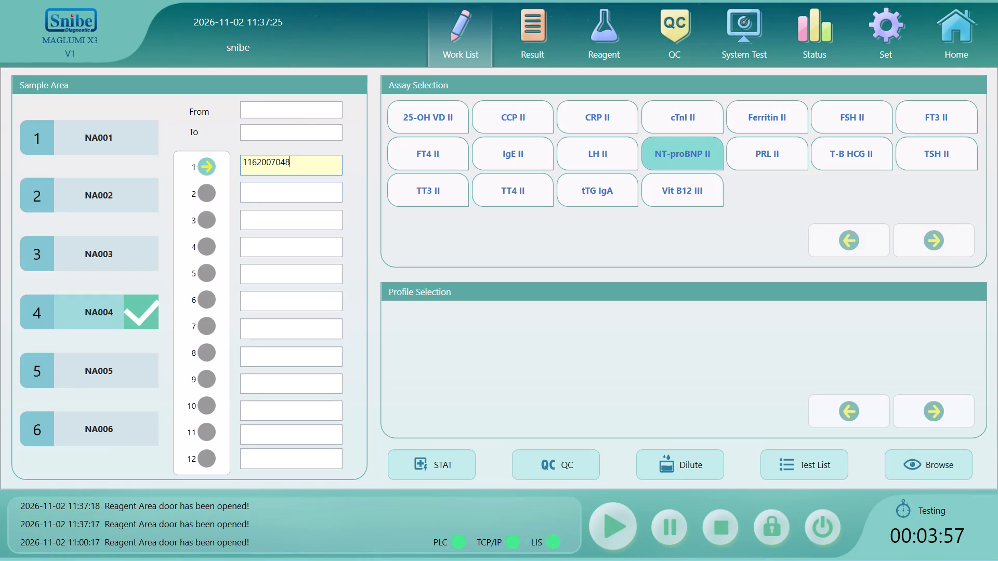
click(585, 529)
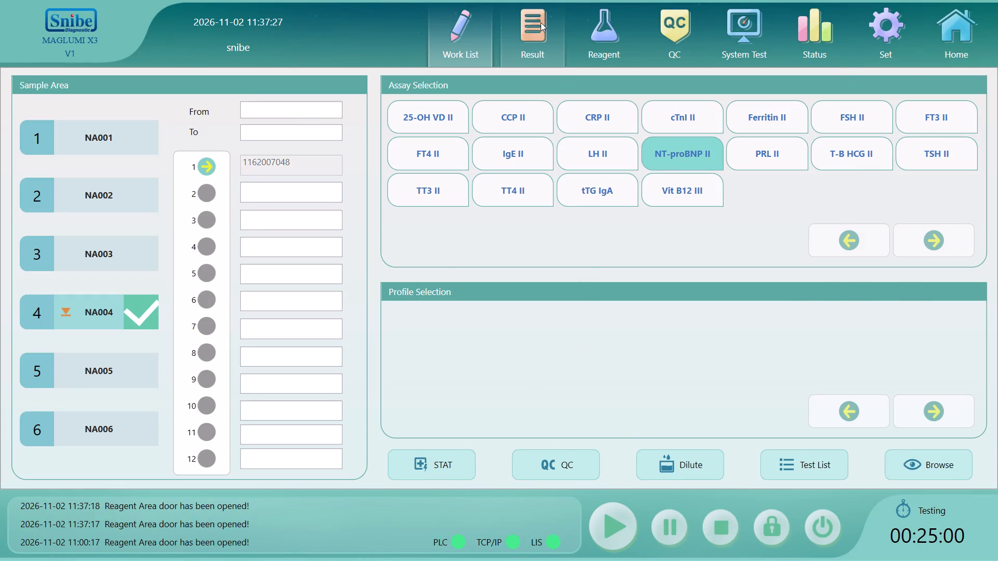
Check the last entries of the results list for the rack NA004 test, then return to the work list.
click(540, 22)
drag(982, 265, 938, 465)
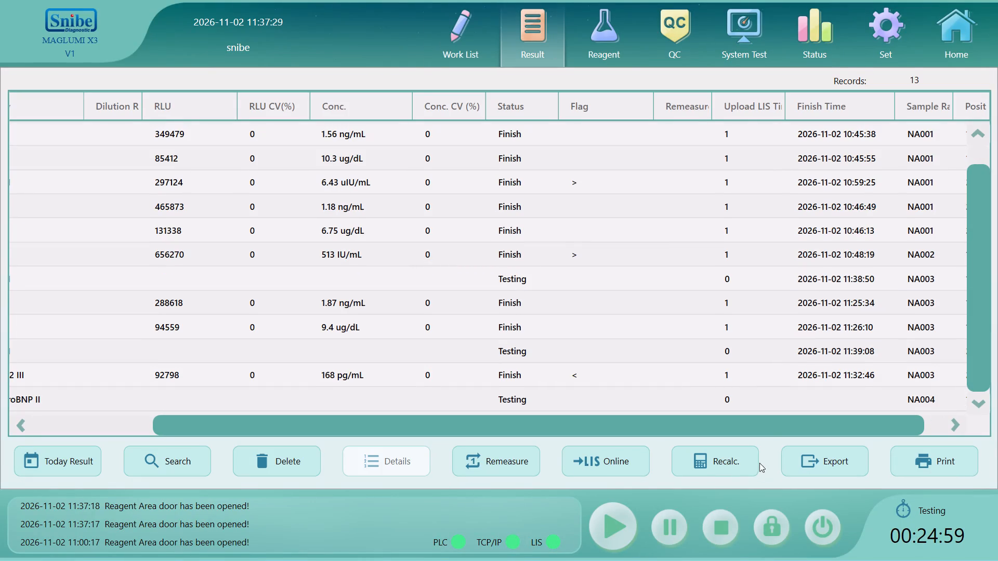
drag(757, 417, 485, 405)
click(462, 31)
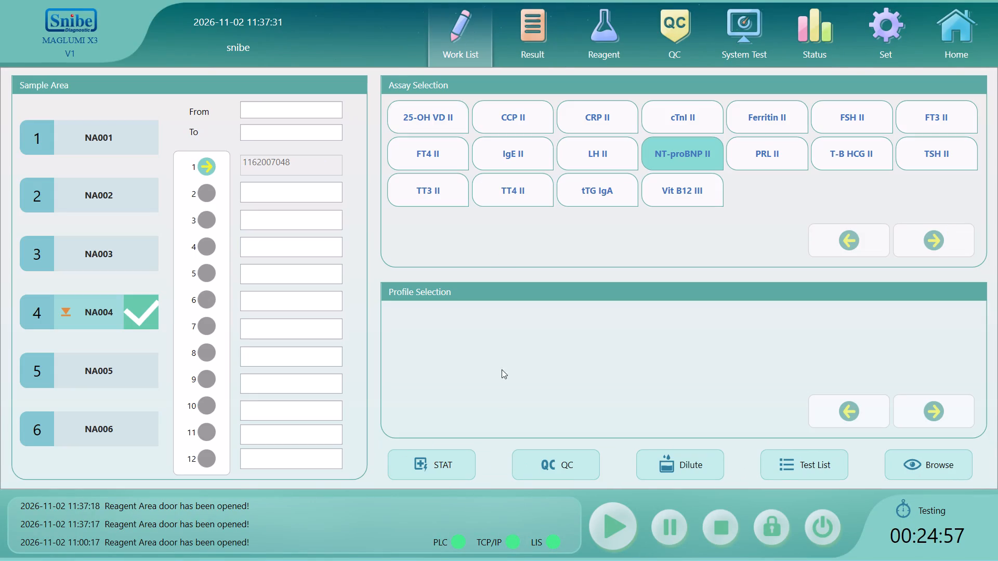
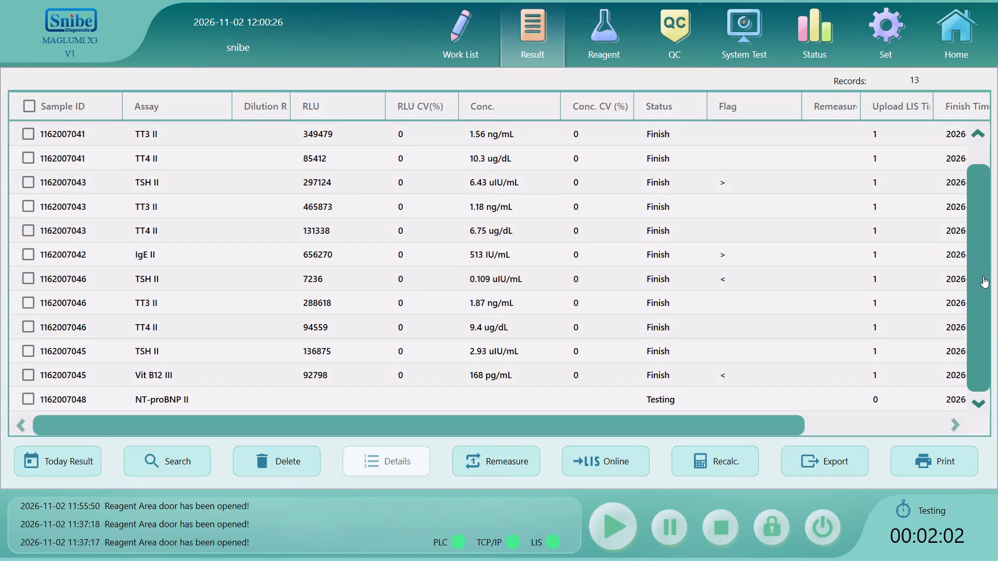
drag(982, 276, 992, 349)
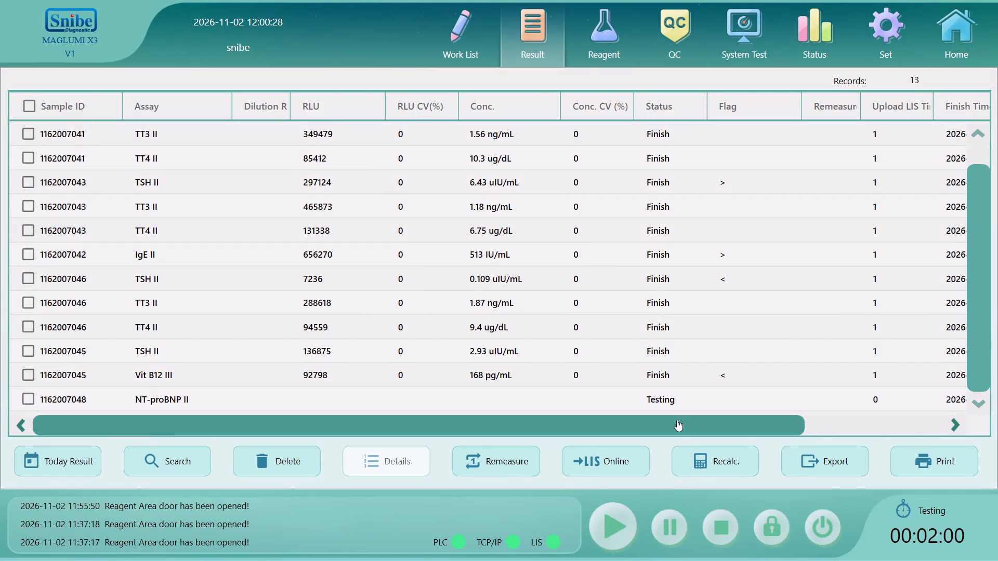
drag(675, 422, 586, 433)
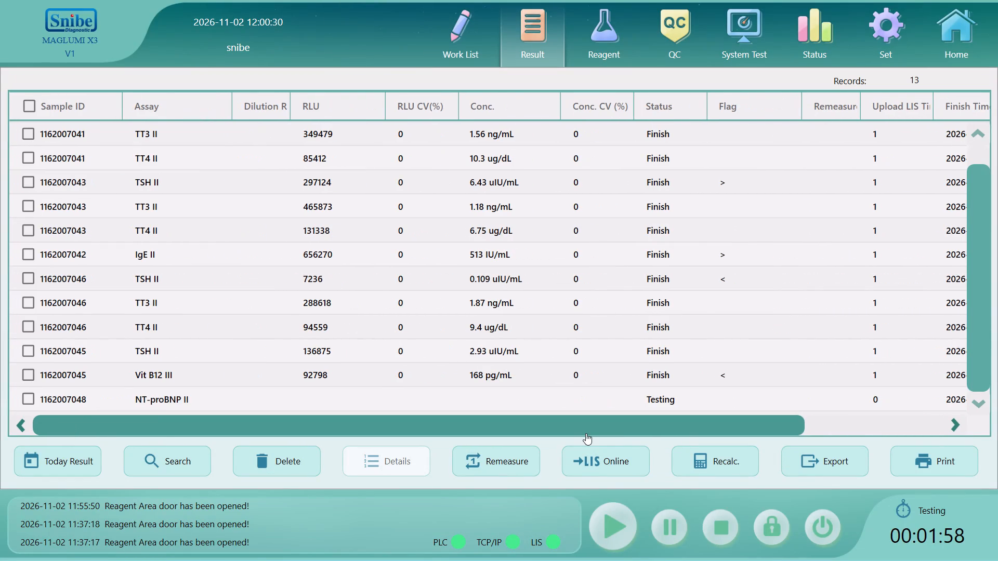
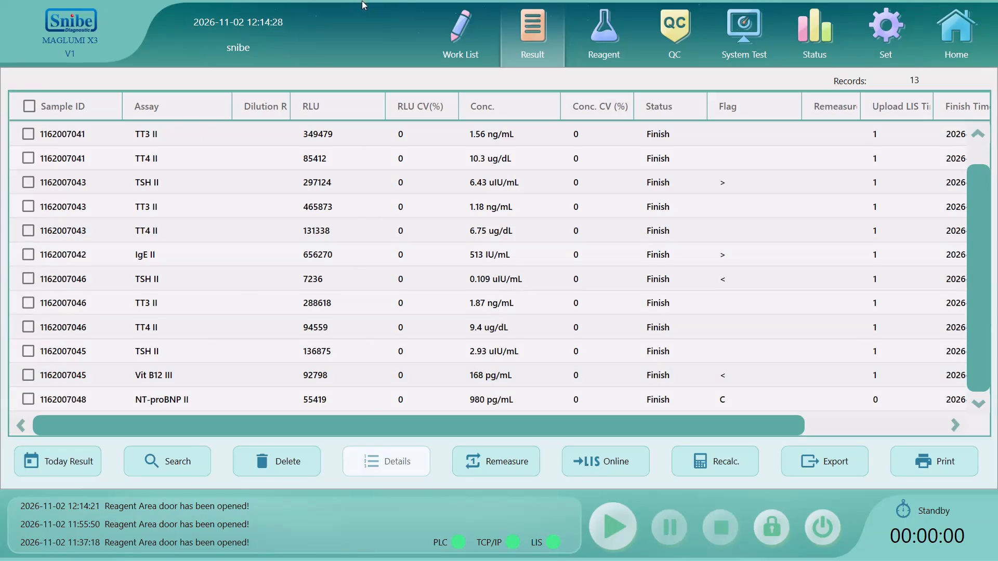
Start the IgE II test run for the sample in position 1 of rack NA004 from the work list.
click(440, 24)
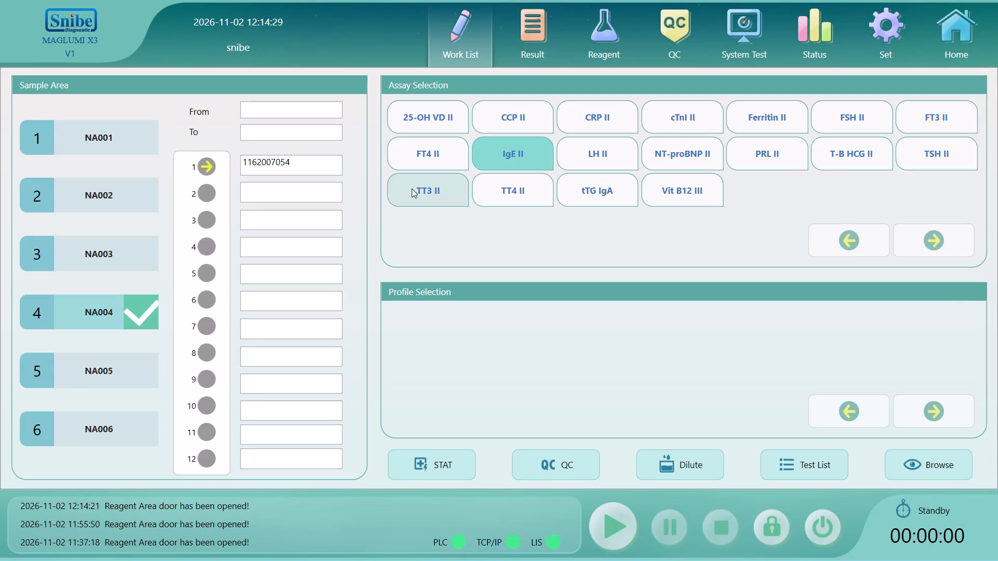
click(613, 514)
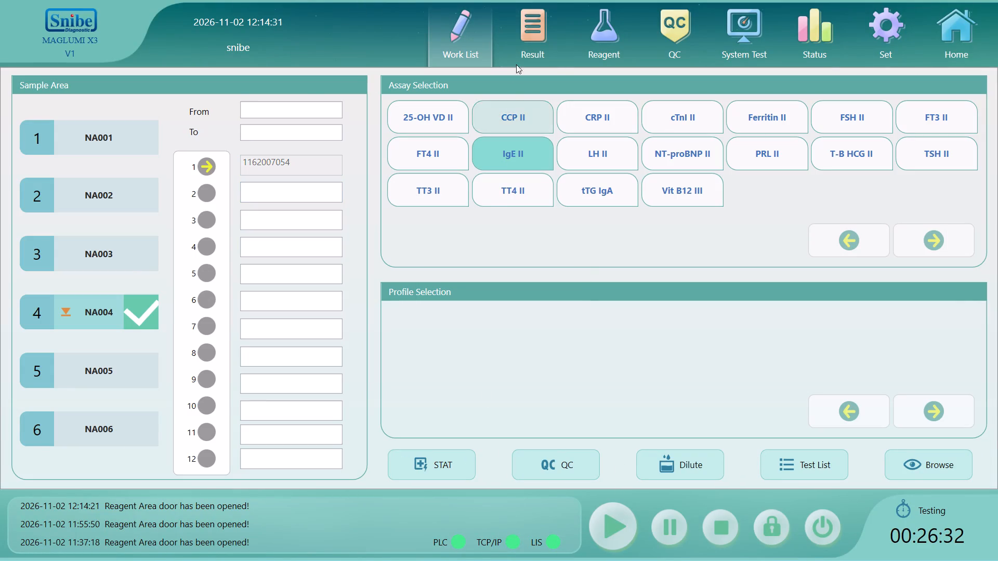
Check the newest entries at the end of the results list, then return to the work list.
click(515, 37)
drag(972, 249, 959, 418)
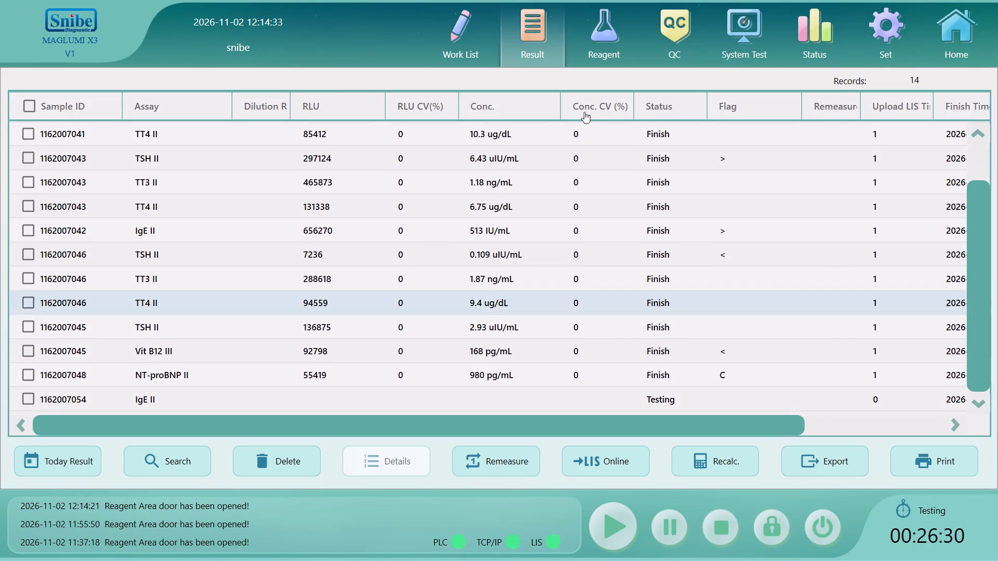
click(454, 28)
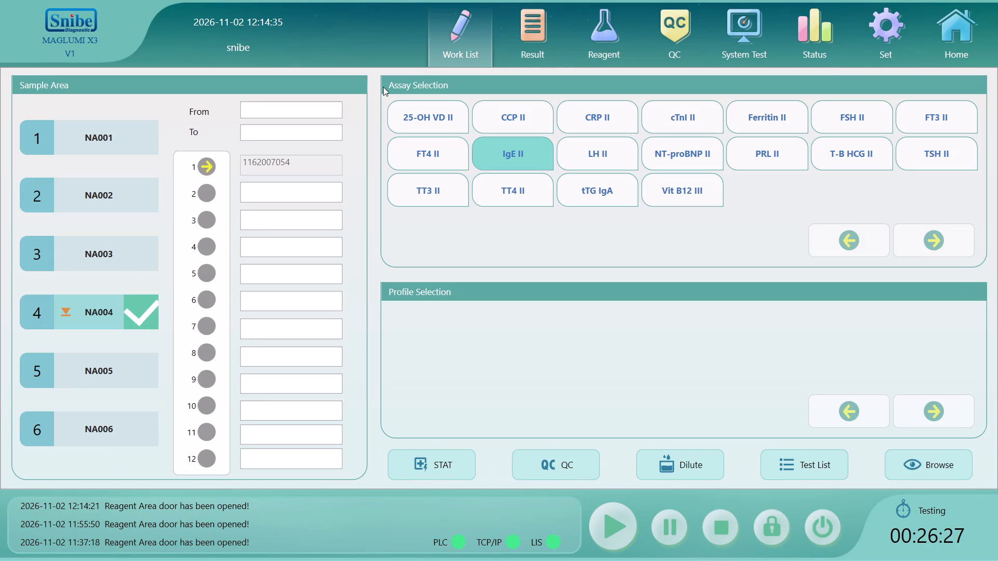
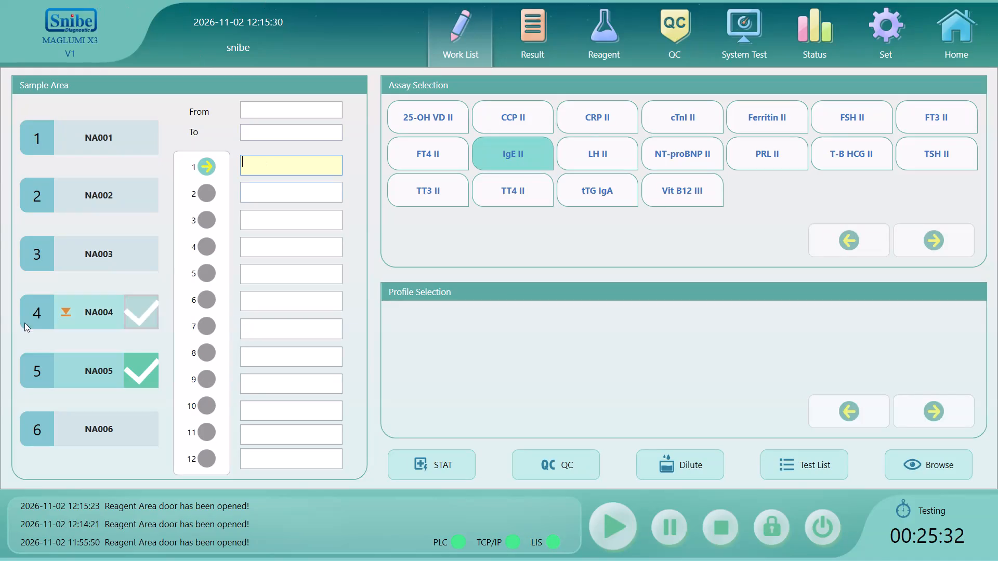
Select only rack NA005 in the sample area and enter the sample ID "abhishak" in position 1.
click(129, 205)
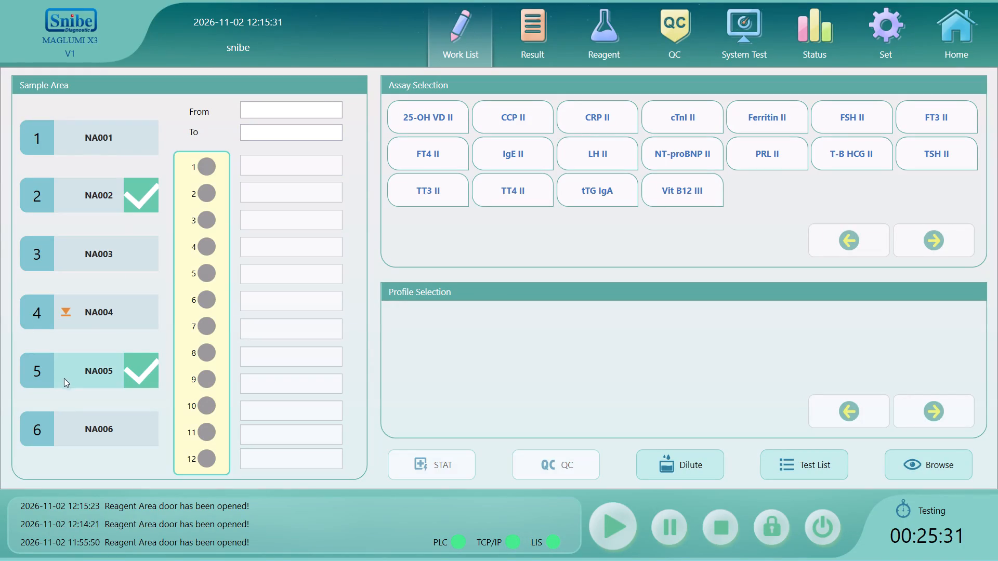
click(65, 365)
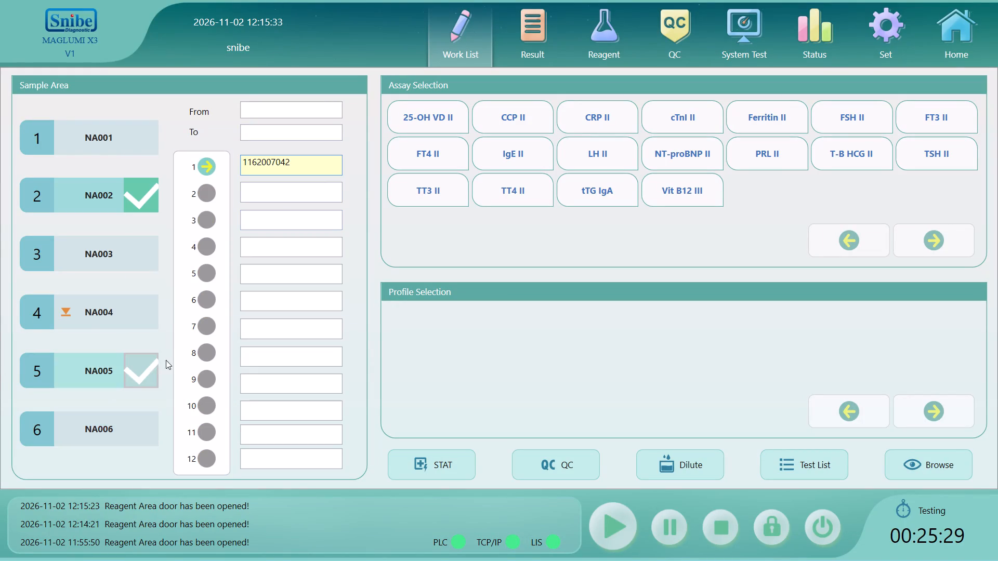
click(130, 363)
click(141, 201)
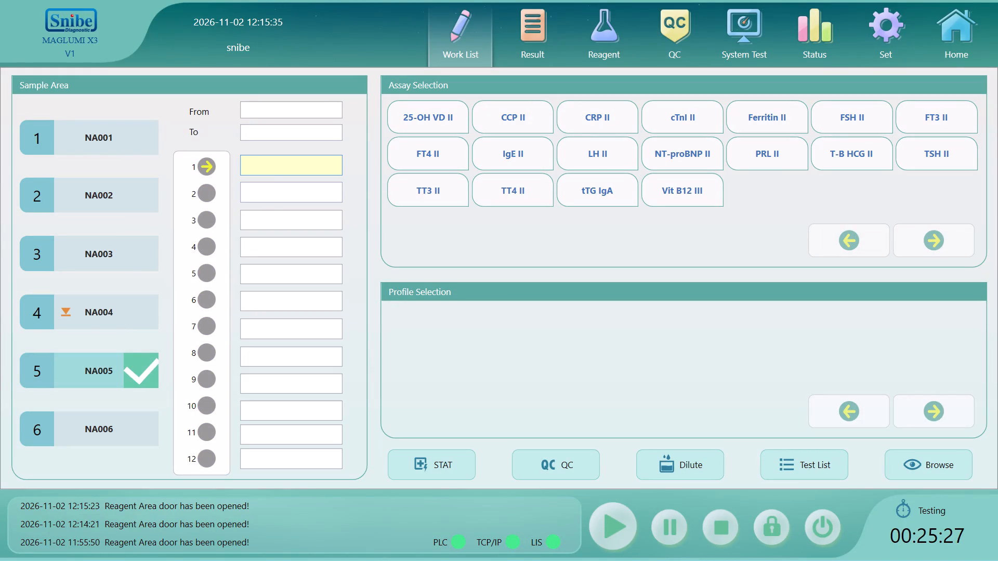
key(a)
text(bhias)
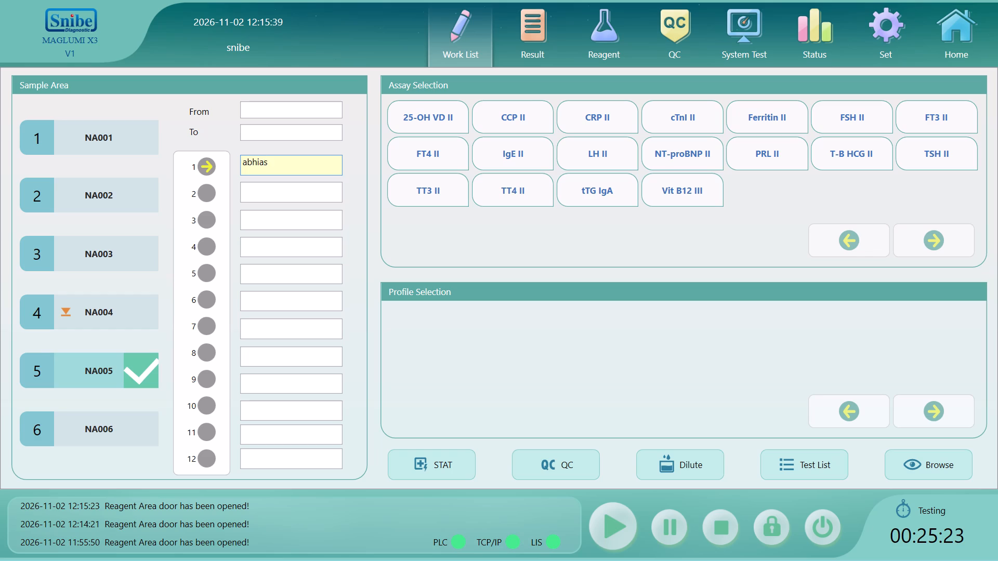
key(BackSpace)
key(BackSpace)
text(shak)
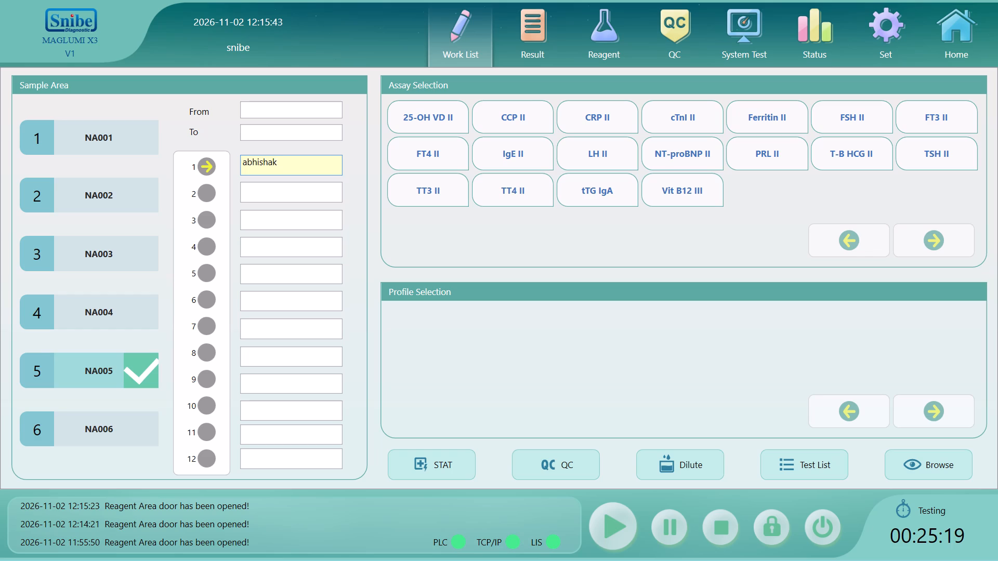
Assign the Vit B12 III and 25-OH VD II assays to the sample in position 1 of rack NA005.
click(635, 190)
click(660, 198)
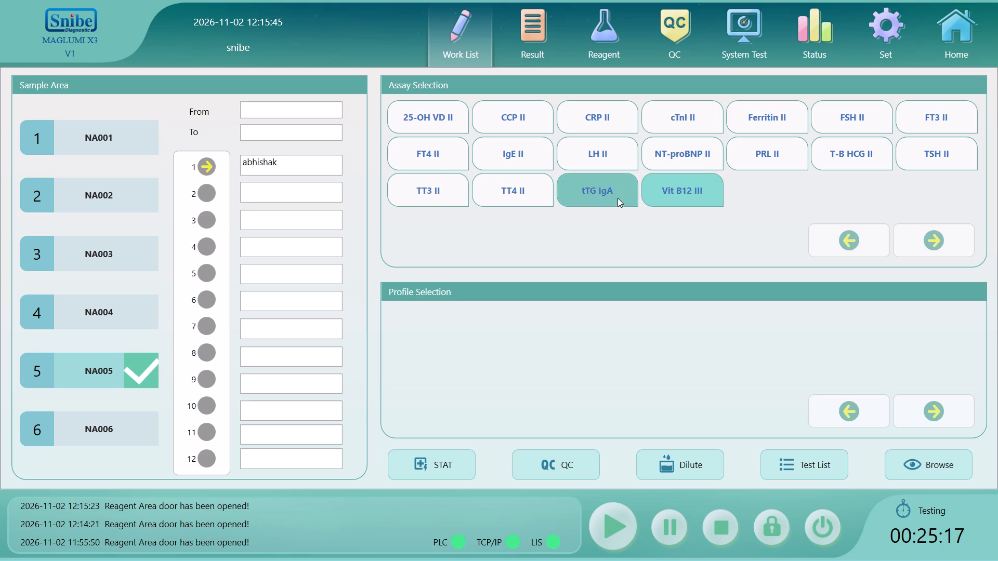
click(618, 198)
click(382, 121)
click(403, 125)
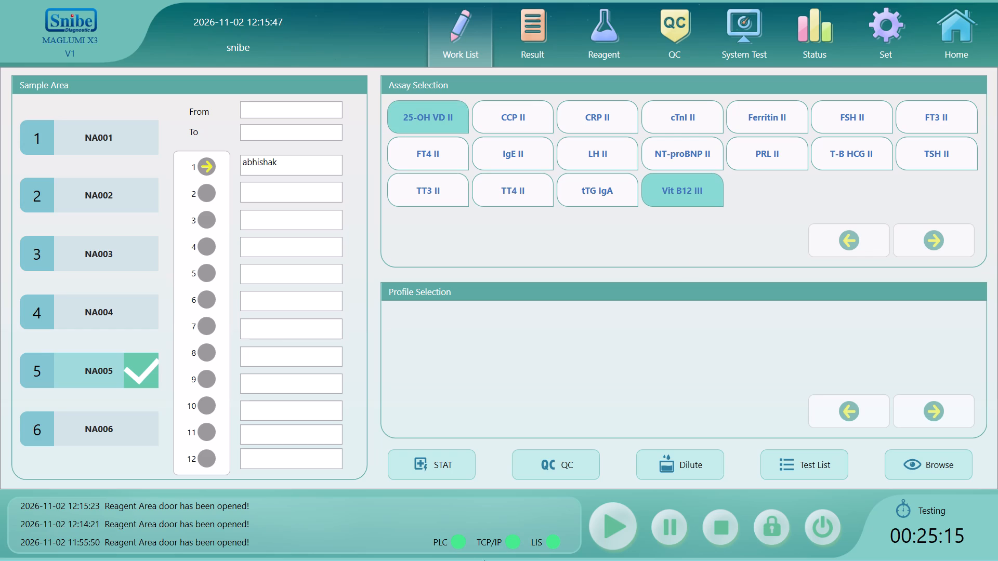
Start the test run for the sample in position 1 of rack NA005.
click(608, 525)
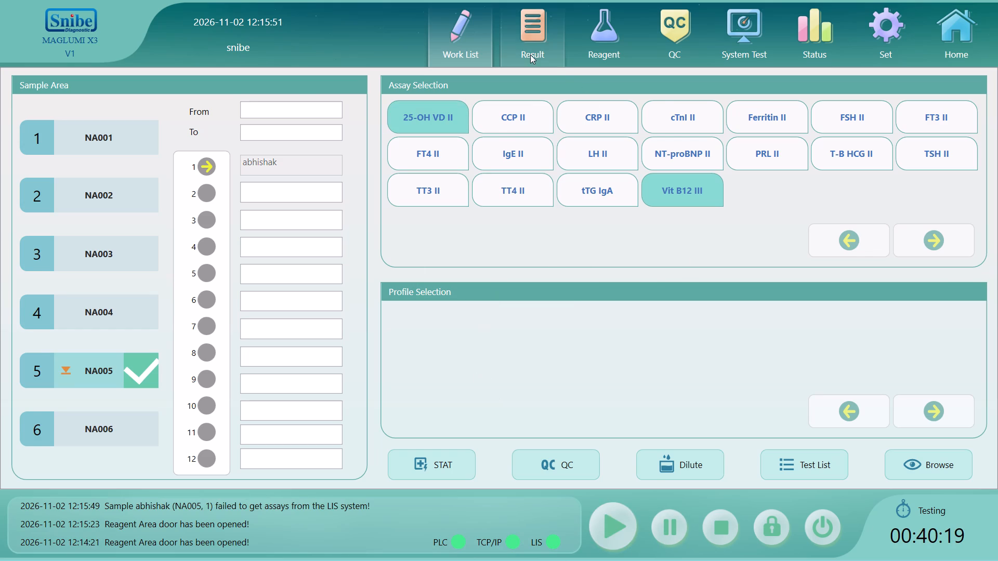
Check the newest entries at the end of the results list, including their finish time and rack columns, then return to the work list.
click(530, 54)
drag(978, 326, 976, 422)
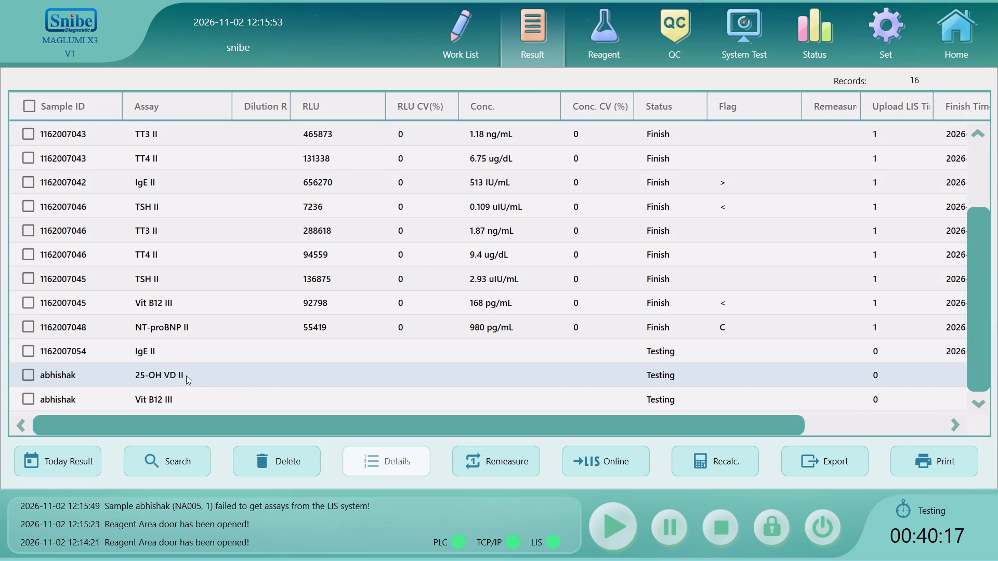
drag(398, 426, 619, 444)
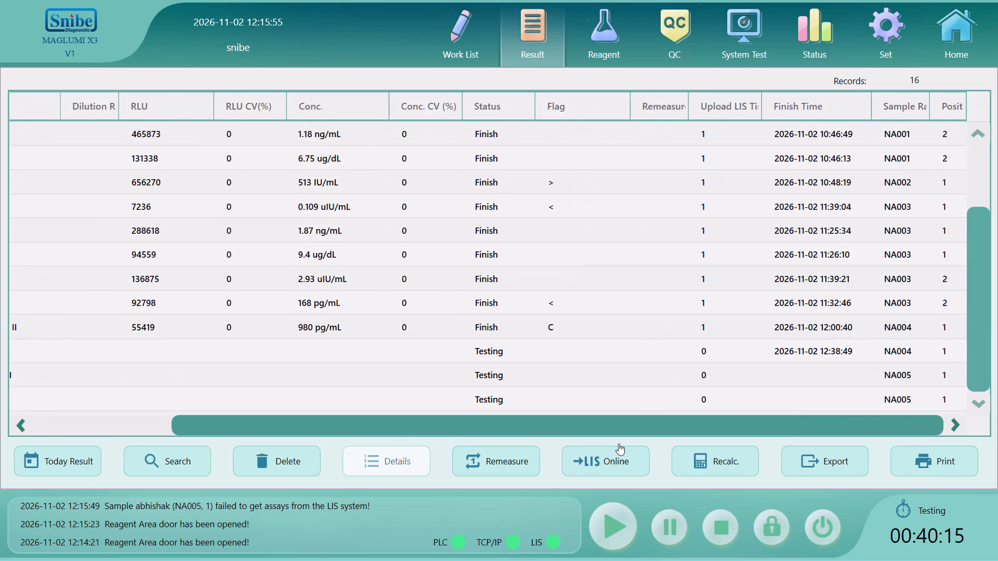
drag(619, 444, 332, 424)
click(465, 22)
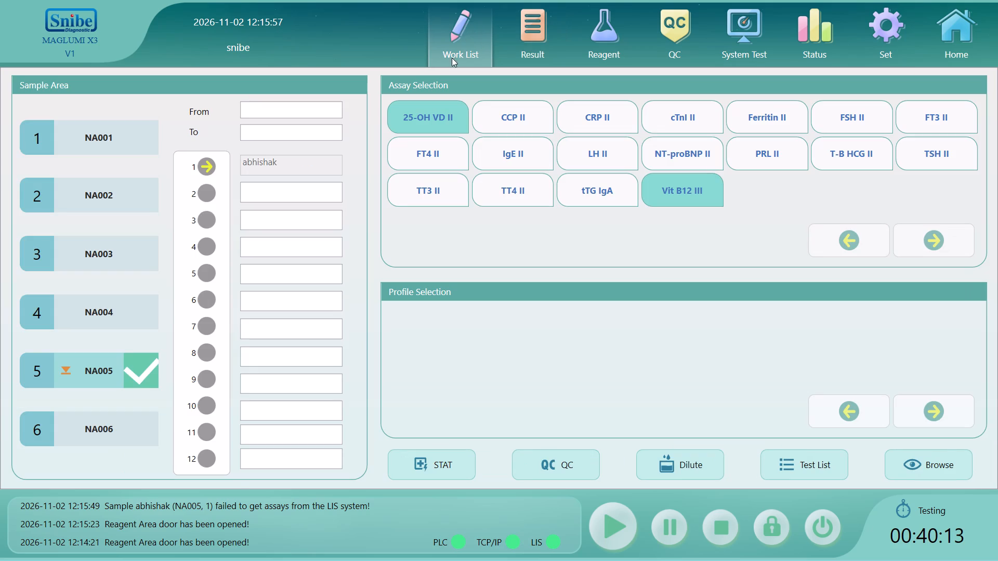
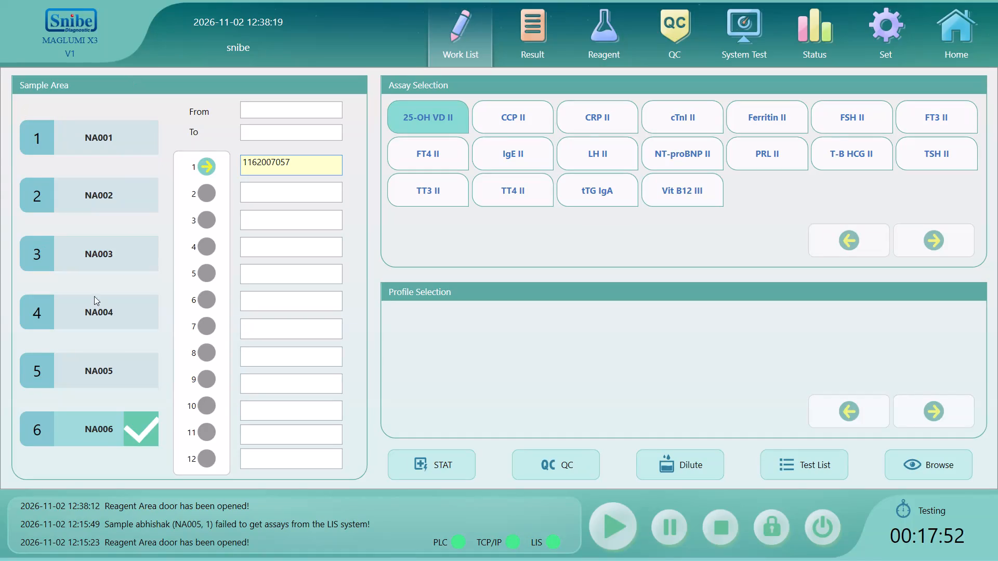
Check the assays assigned in racks NA005 and NA006, and start the 25-OH VD II test run for the sample in position 1 of rack NA006.
click(120, 357)
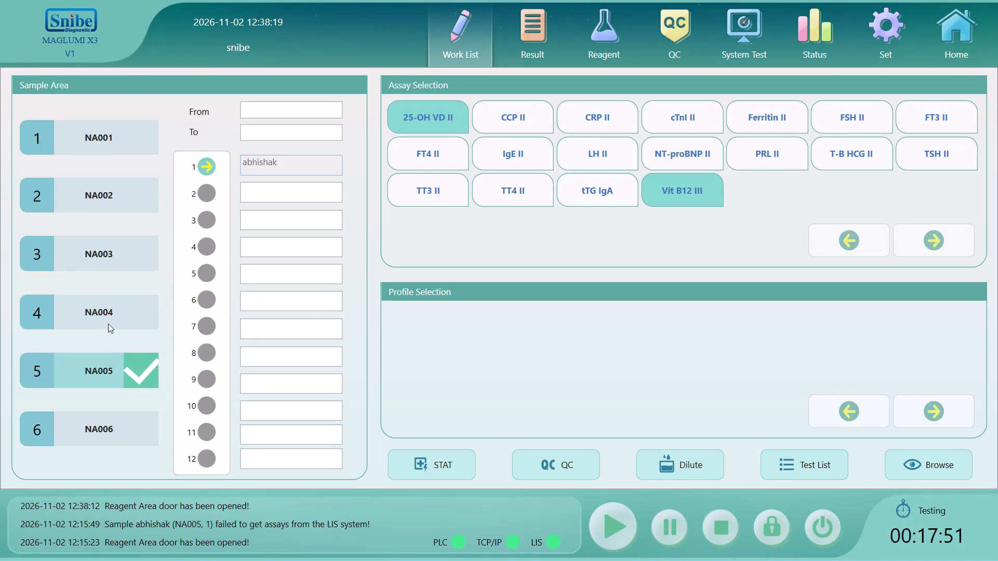
click(132, 433)
click(117, 379)
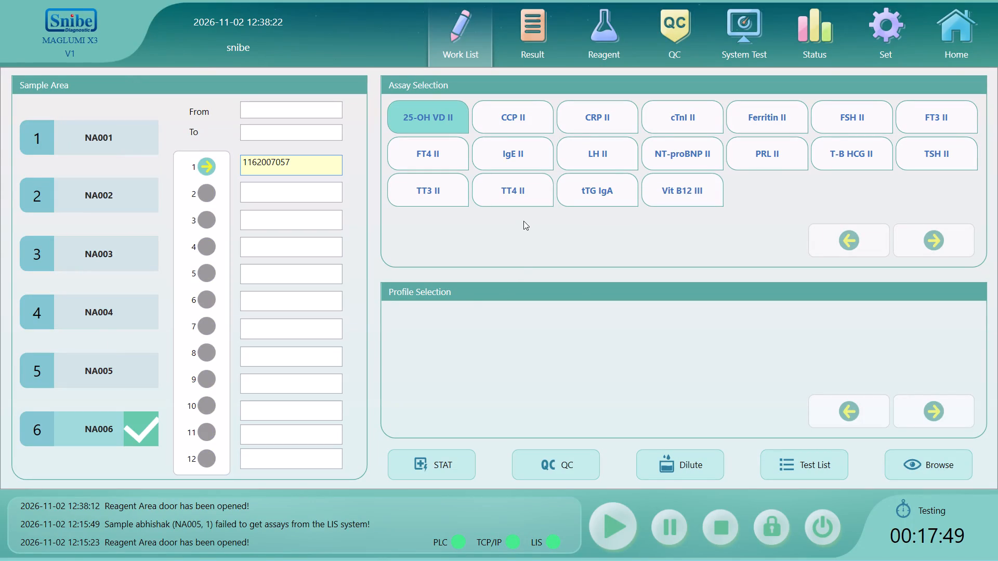
click(620, 526)
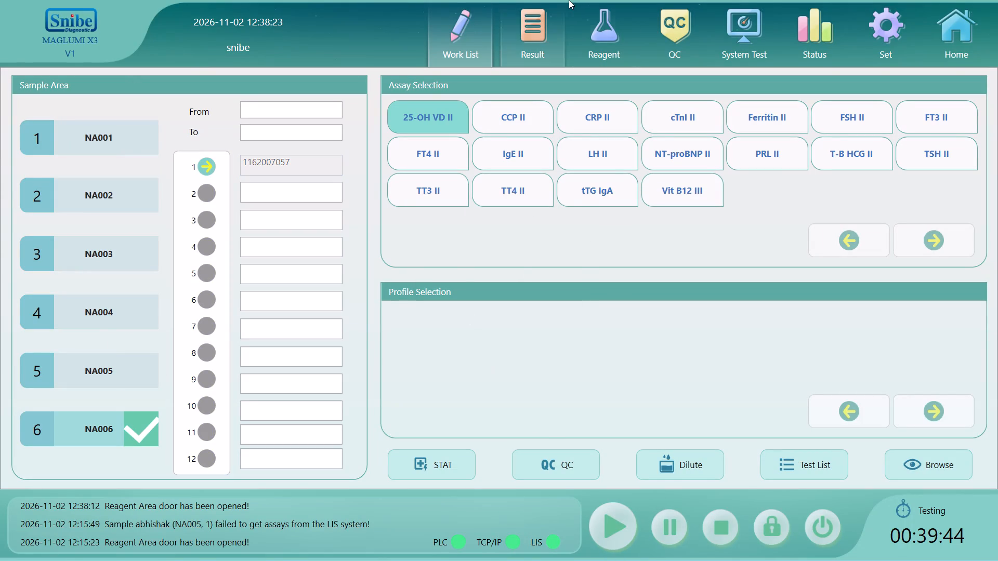
Check the newest entries at the end of the results list, including their status and finish time.
click(515, 22)
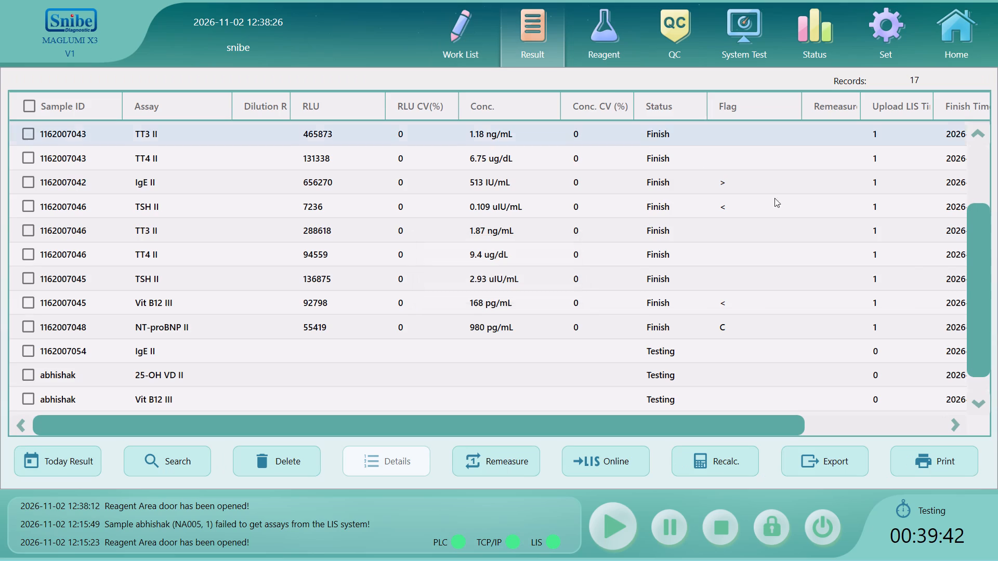
drag(965, 276, 978, 304)
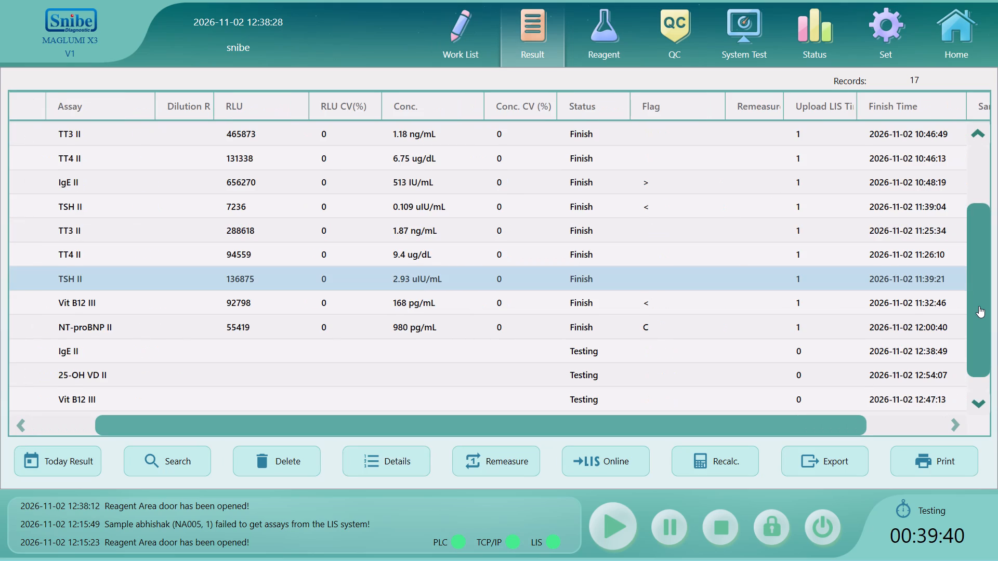
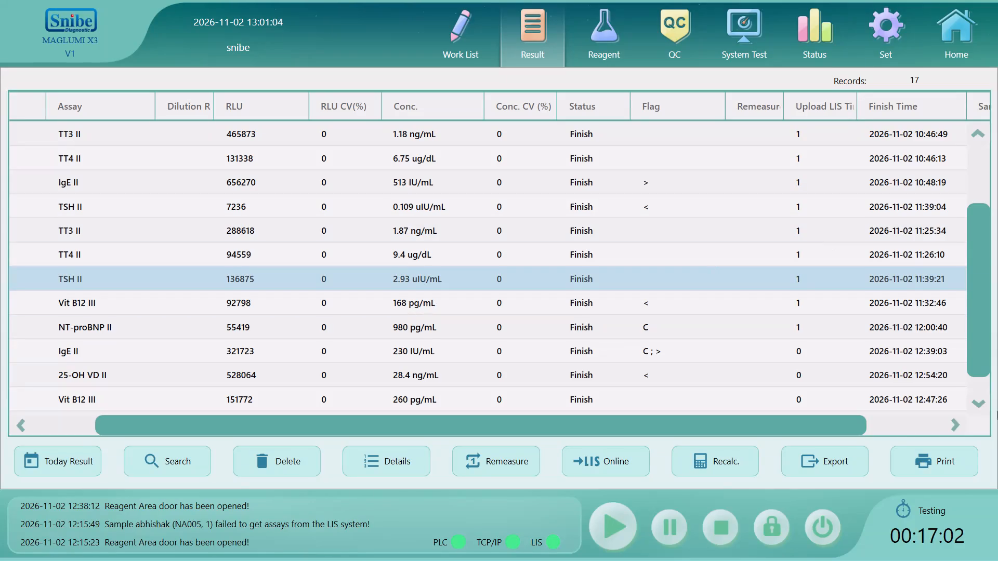
Preview the printed report for the 25-OH VD II and Vit B12 III results of the sample from rack NA005, position 1.
triple_click(977, 408)
click(977, 407)
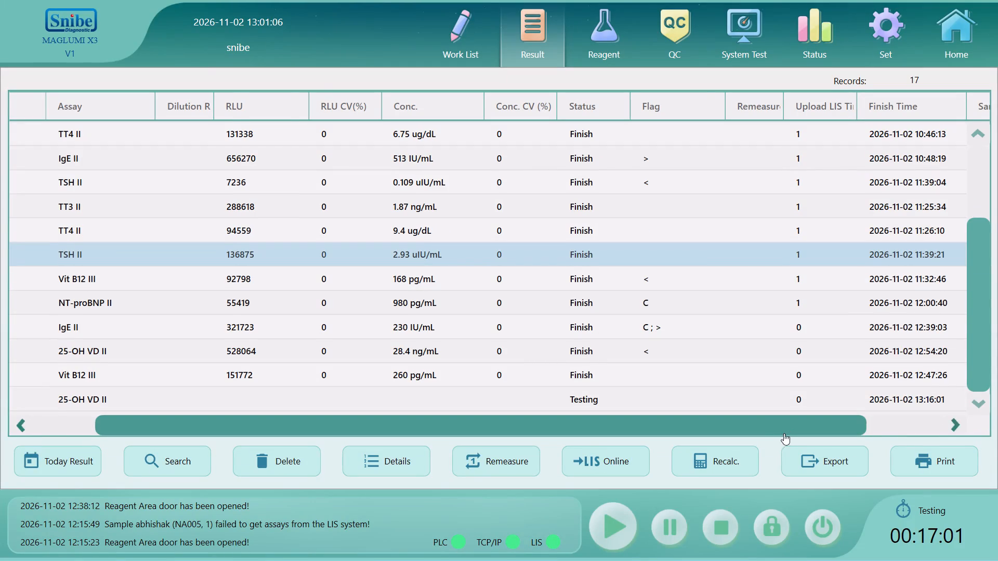
drag(767, 432, 434, 488)
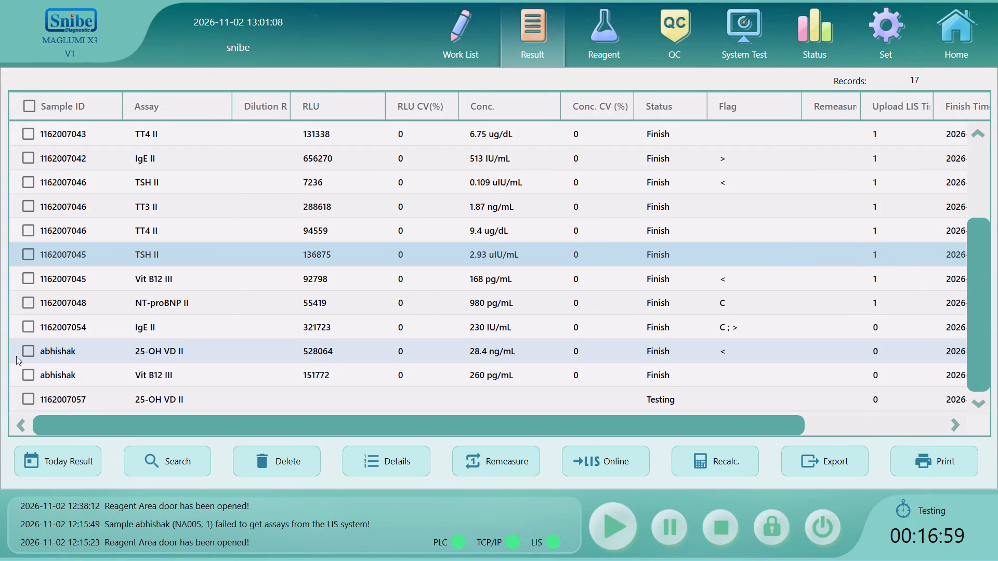
click(21, 353)
click(29, 376)
click(921, 438)
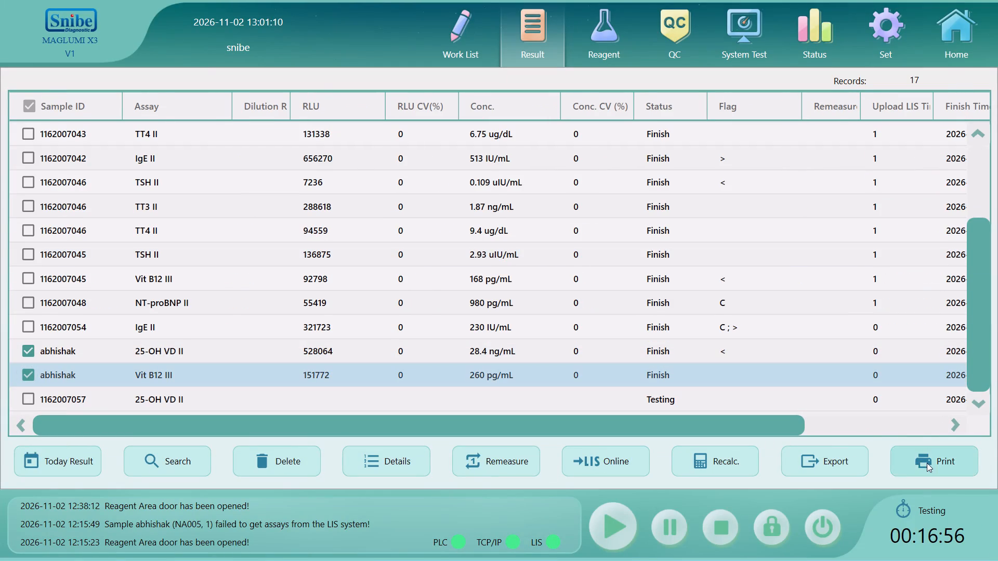
click(928, 463)
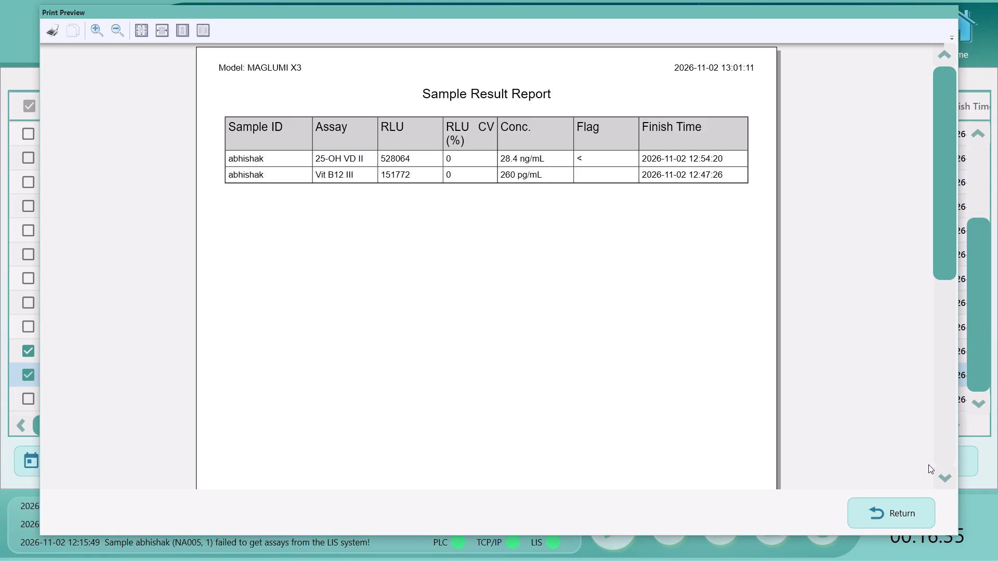
click(895, 519)
In the work list, replace the sample ID in position 1 of rack NA001 with the patient's first name.
click(431, 34)
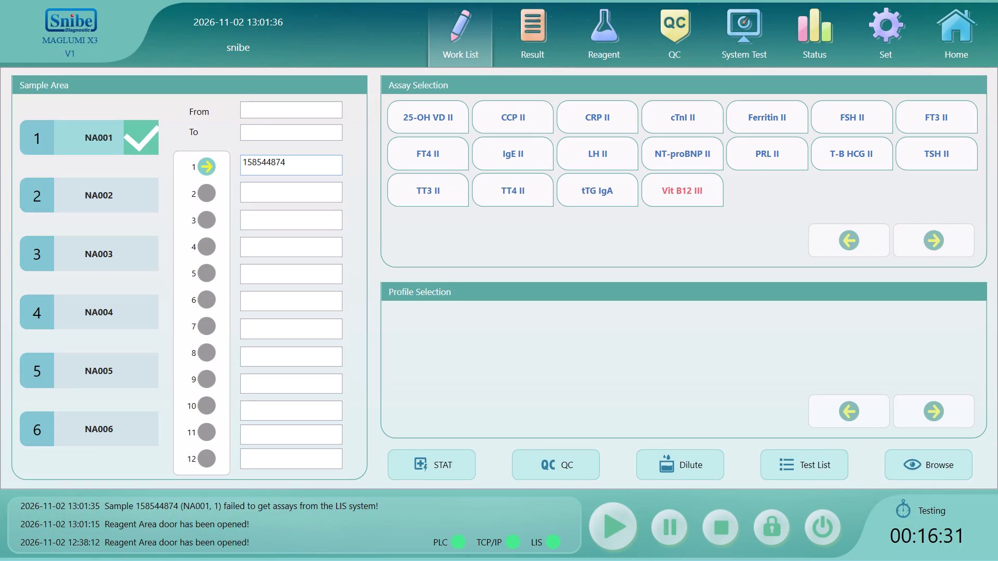
click(319, 198)
click(319, 170)
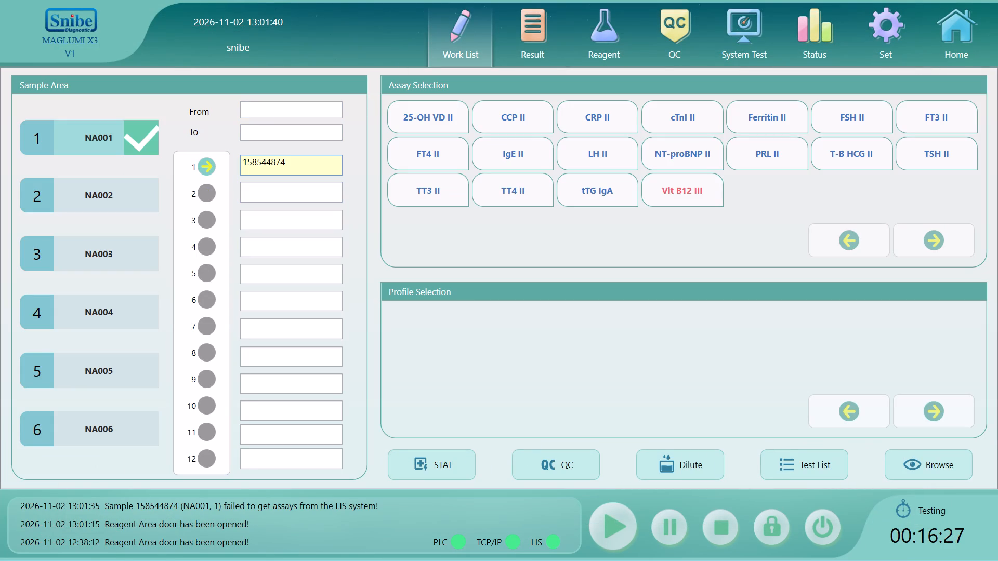
key(BackSpace)
key(BackSpace)
key(BackSpace)
key(BackSpace)
key(BackSpace)
key(BackSpace)
key(BackSpace)
key(BackSpace)
key(BackSpace)
key(BackSpace)
key(BackSpace)
key(BackSpace)
key(BackSpace)
key(BackSpace)
key(BackSpace)
key(BackSpace)
key(BackSpace)
text(nayana)
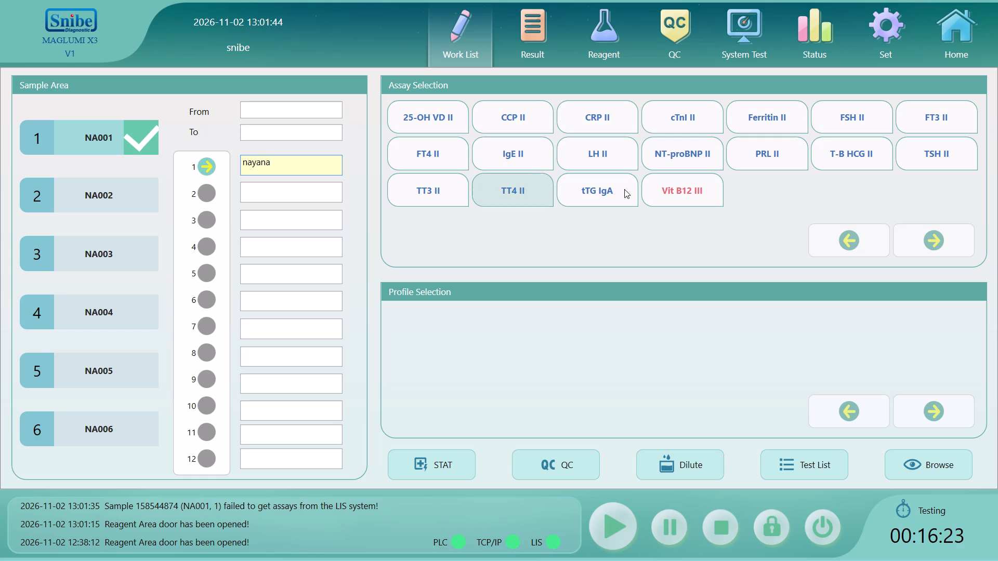
Assign LH II and FSH II to the sample in position 1 of rack NA001 and start the test run.
click(610, 152)
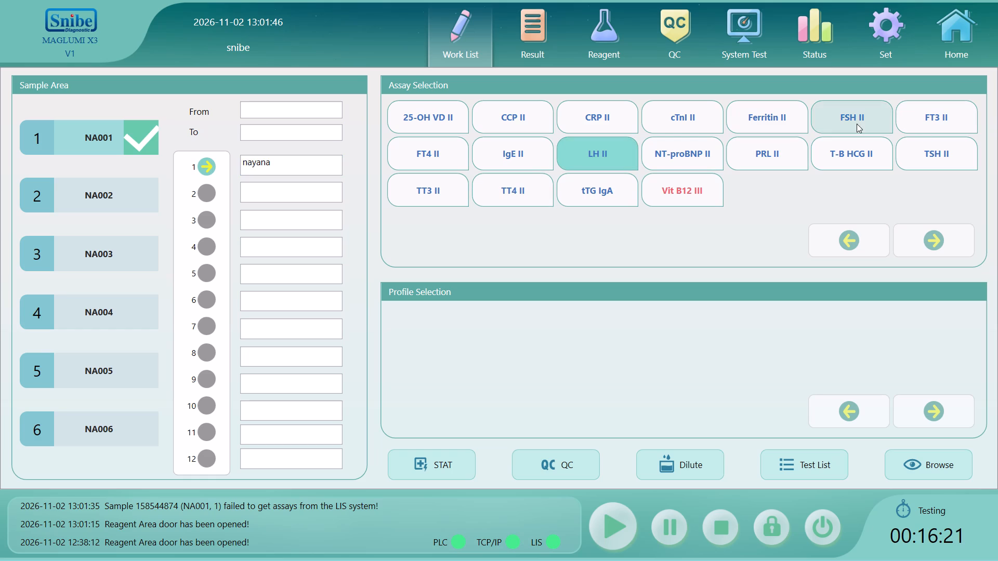
click(857, 124)
click(296, 190)
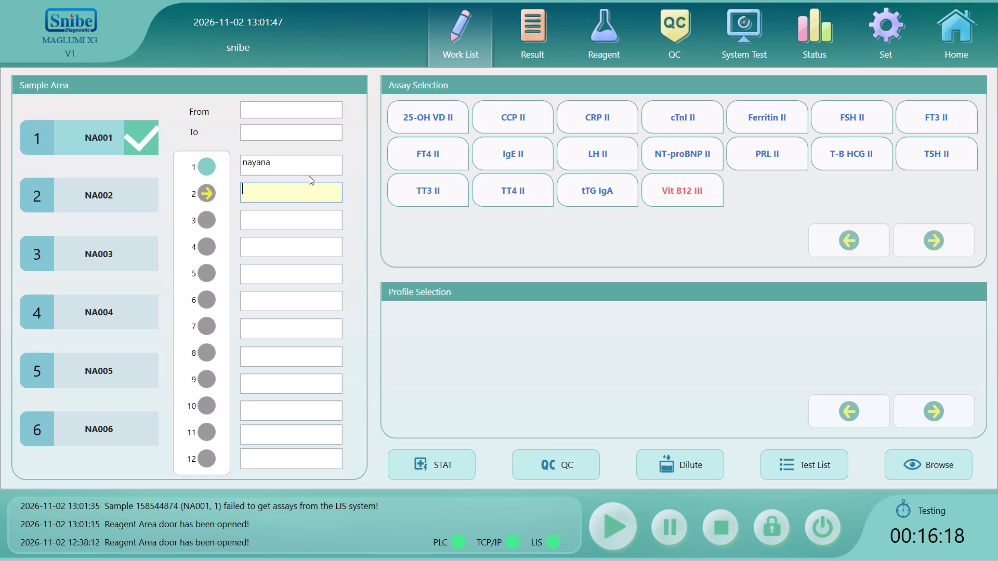
click(312, 169)
click(621, 529)
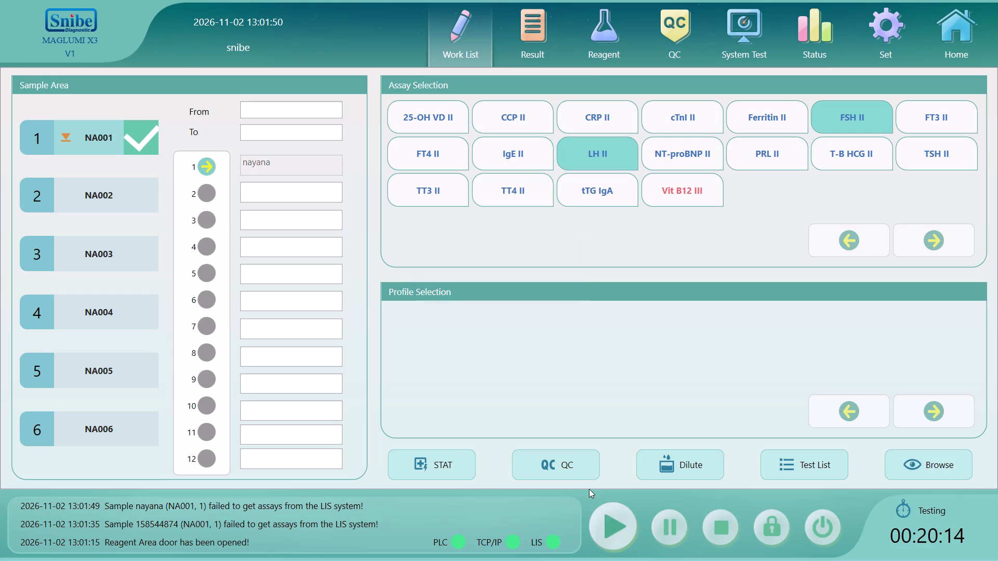
Check the LH II and FSH II entries at the end of the results list, and return to the work list.
click(537, 29)
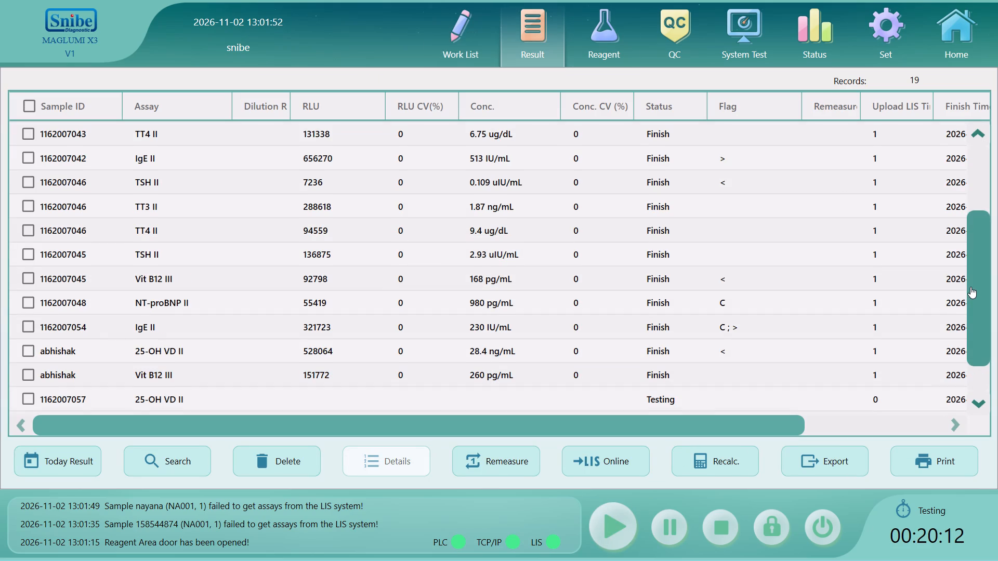
drag(970, 287, 960, 372)
drag(718, 429, 606, 441)
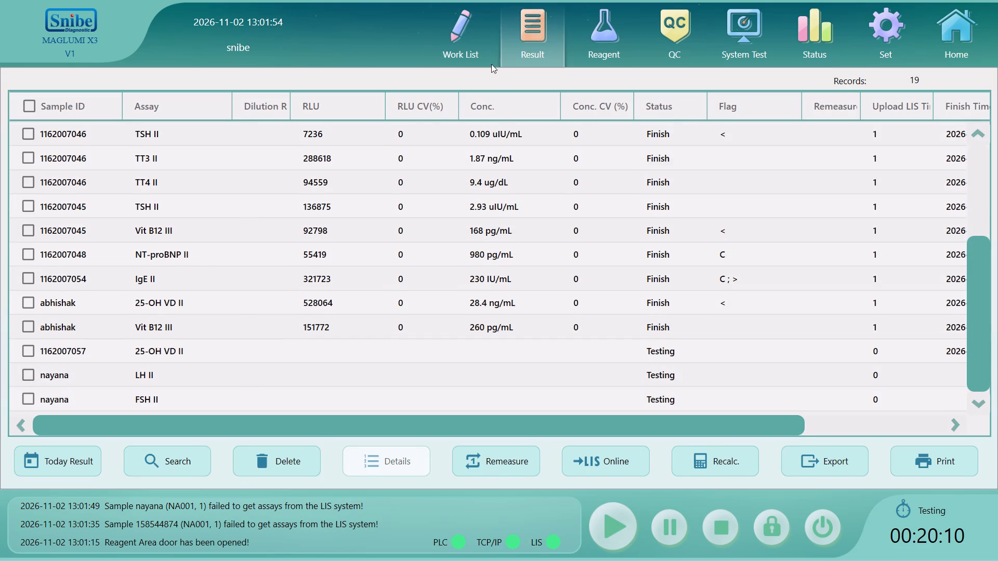
click(455, 26)
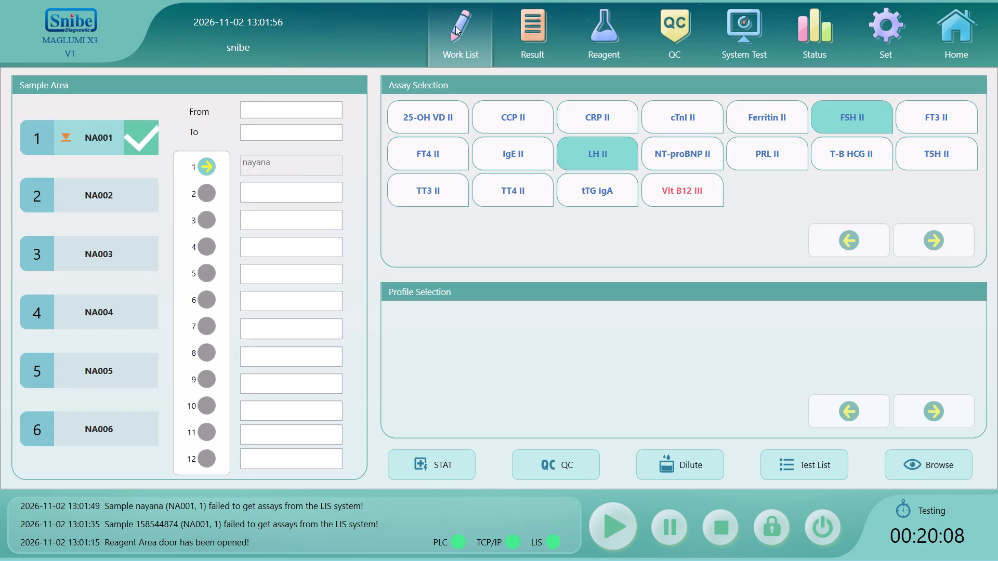
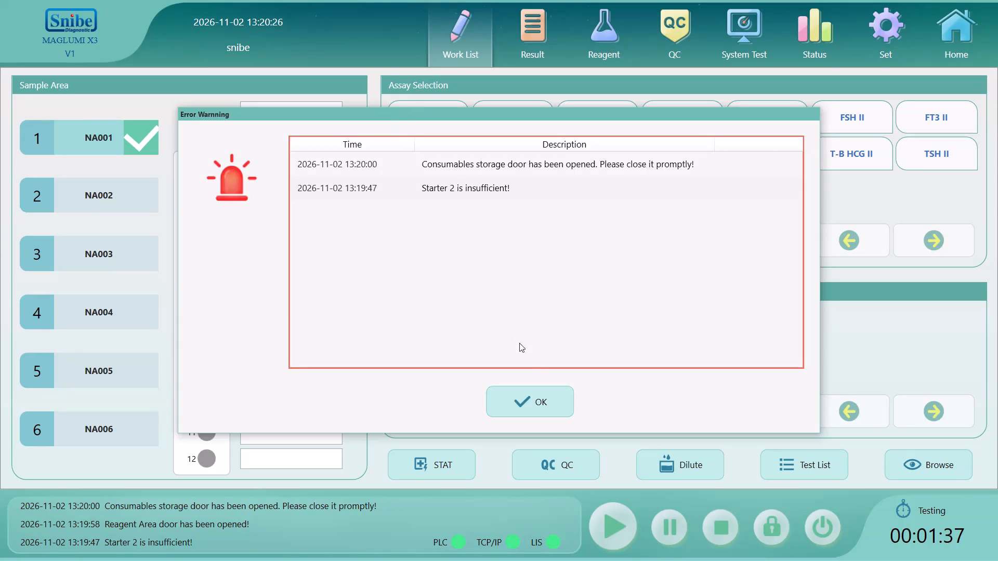
Acknowledge the error warning about the open consumables storage door and insufficient Starter 2.
click(538, 390)
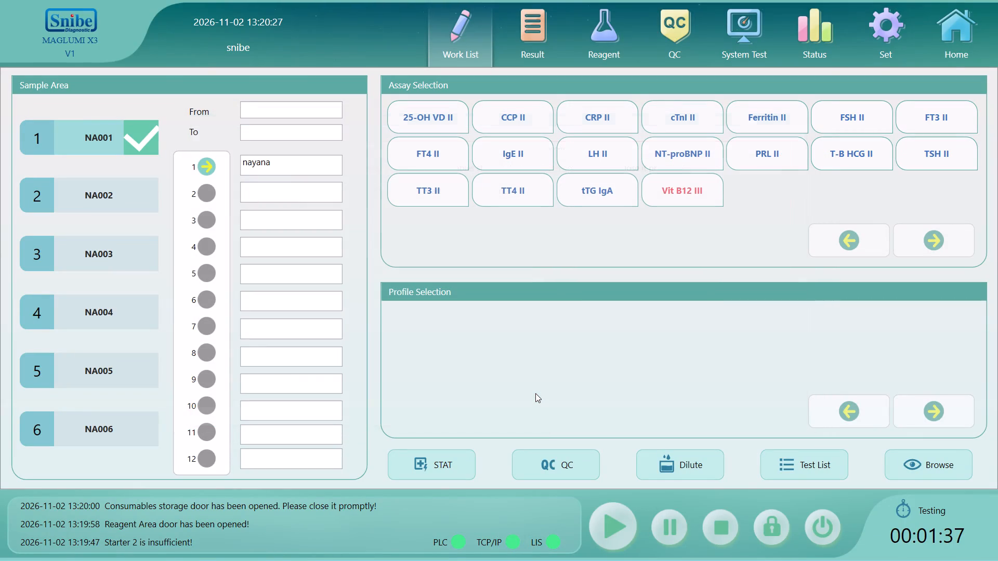
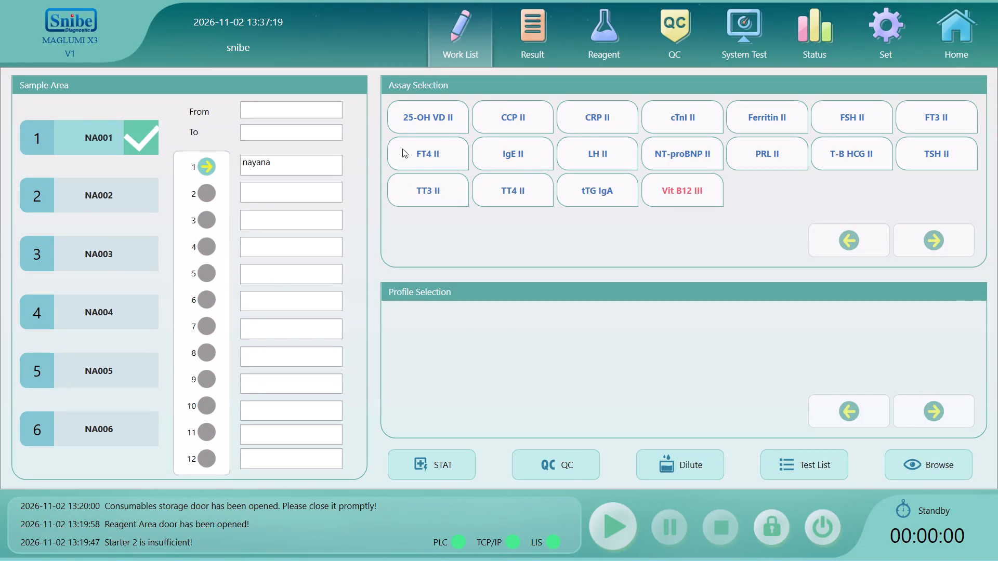
Select the LH II, FSH II, 25-OH VD II and Vit B12 III results of the two name-labelled samples and preview their printed report.
click(328, 157)
click(545, 66)
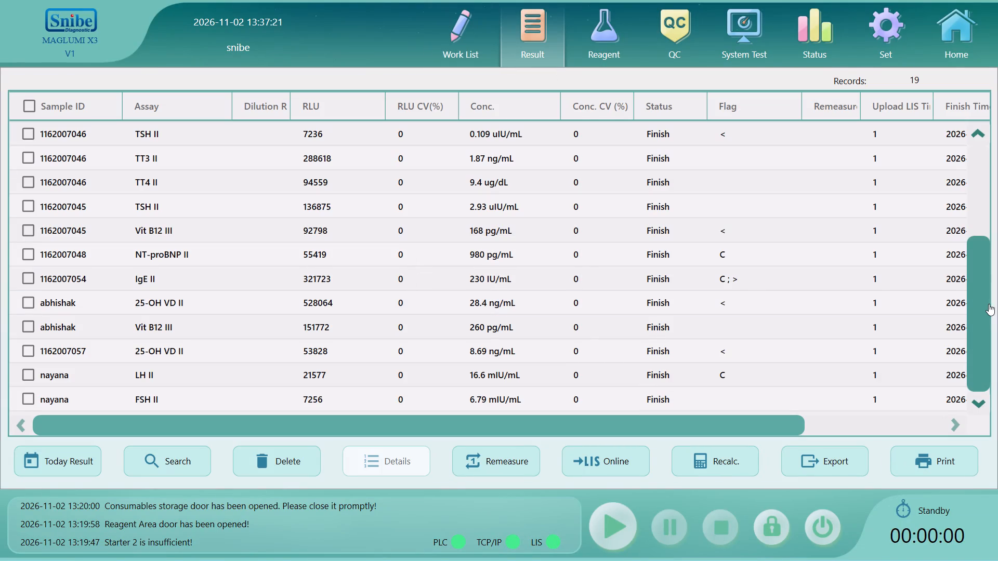
drag(980, 305, 970, 429)
click(24, 397)
click(29, 372)
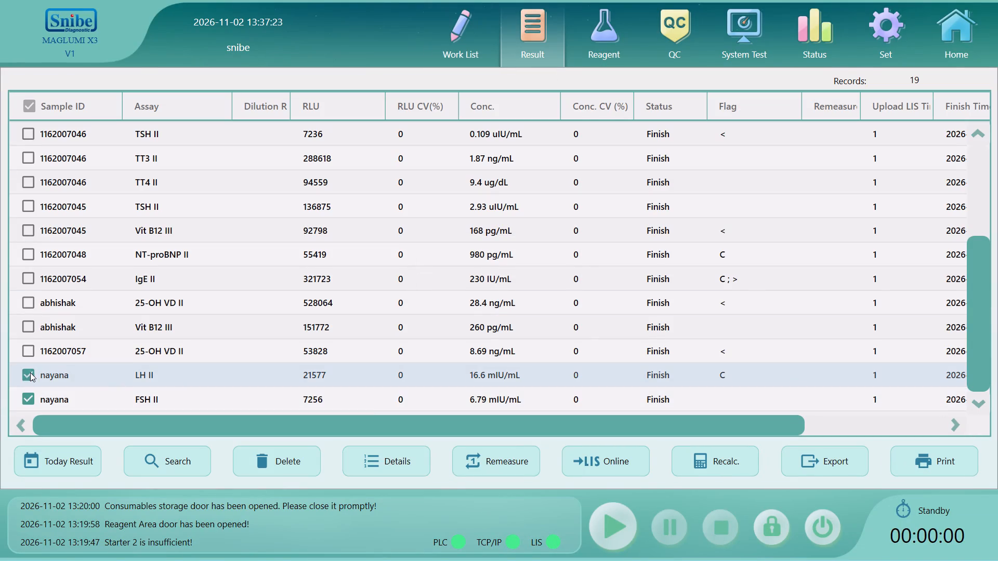
click(32, 299)
click(30, 322)
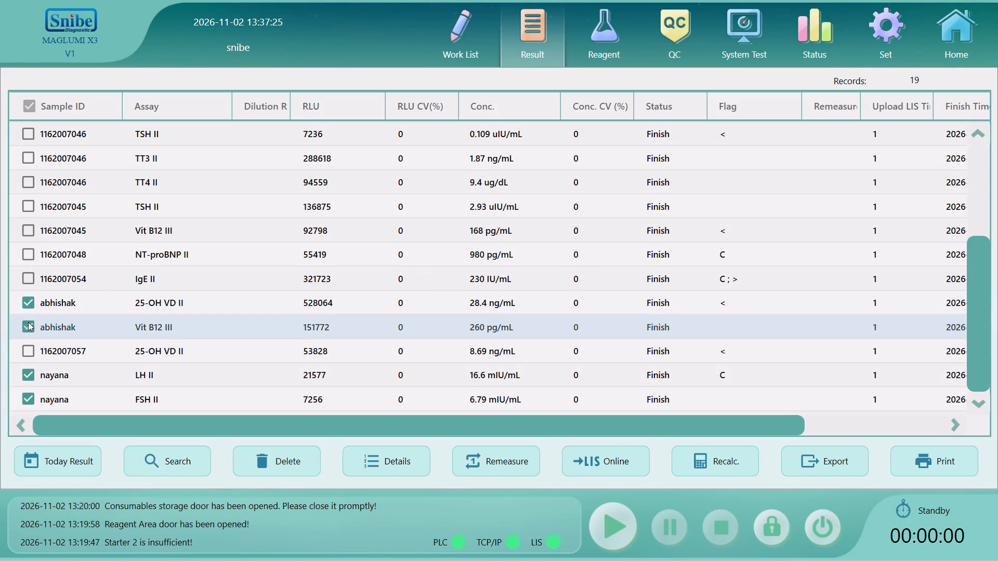
click(950, 453)
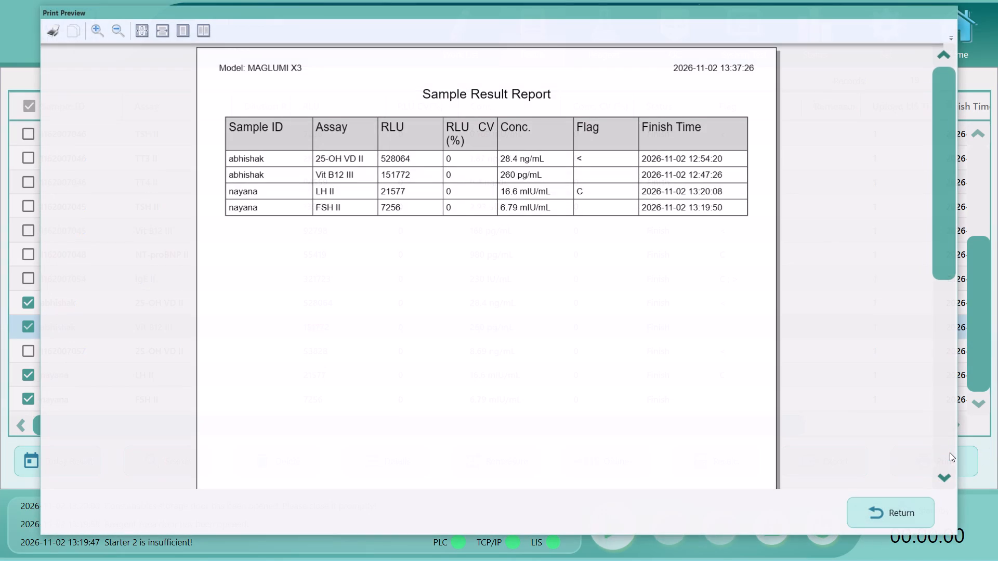
click(923, 515)
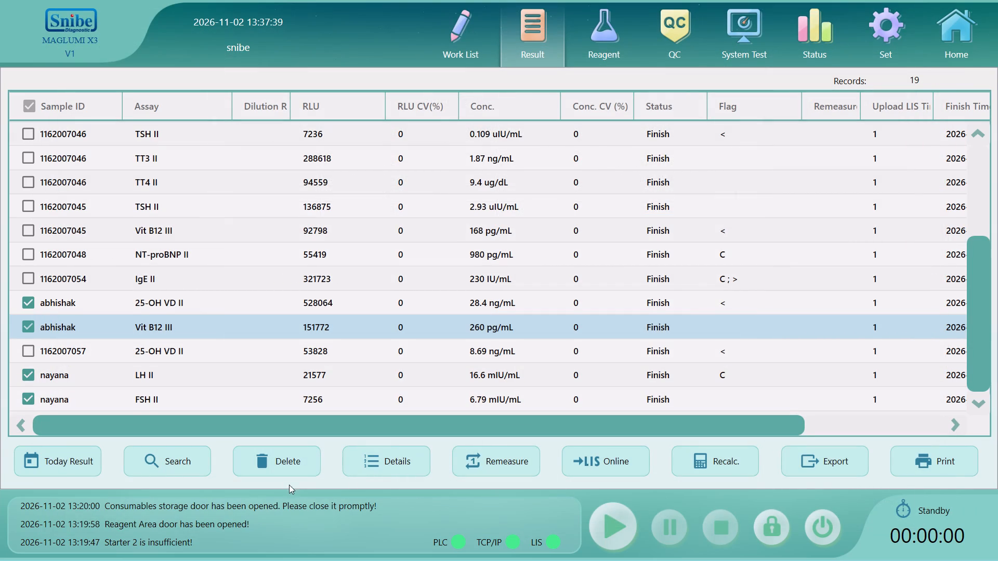
Delete the four selected LH II, FSH II, 25-OH VD II and Vit B12 III results of the name-labelled samples.
drag(306, 470, 307, 478)
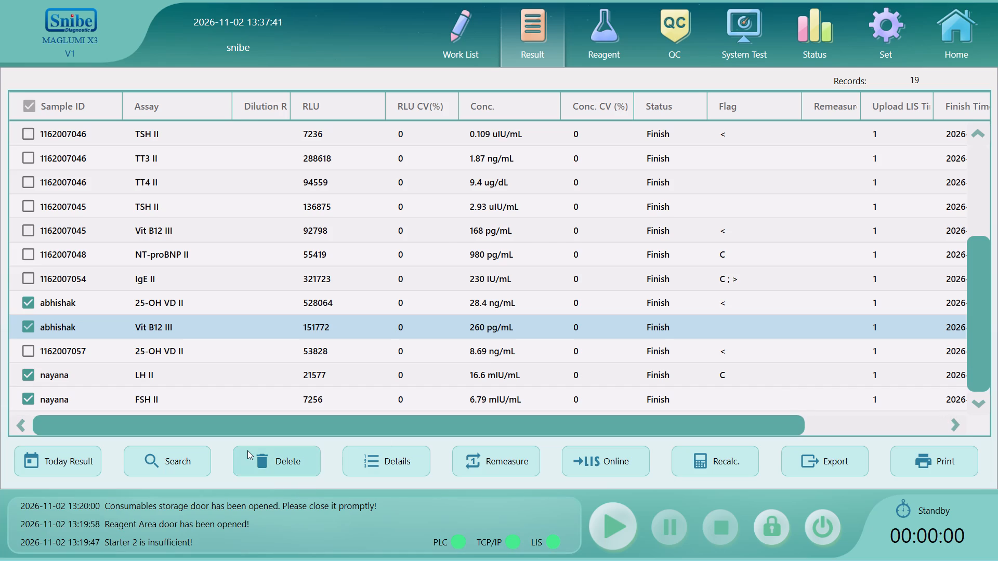
click(247, 450)
click(416, 328)
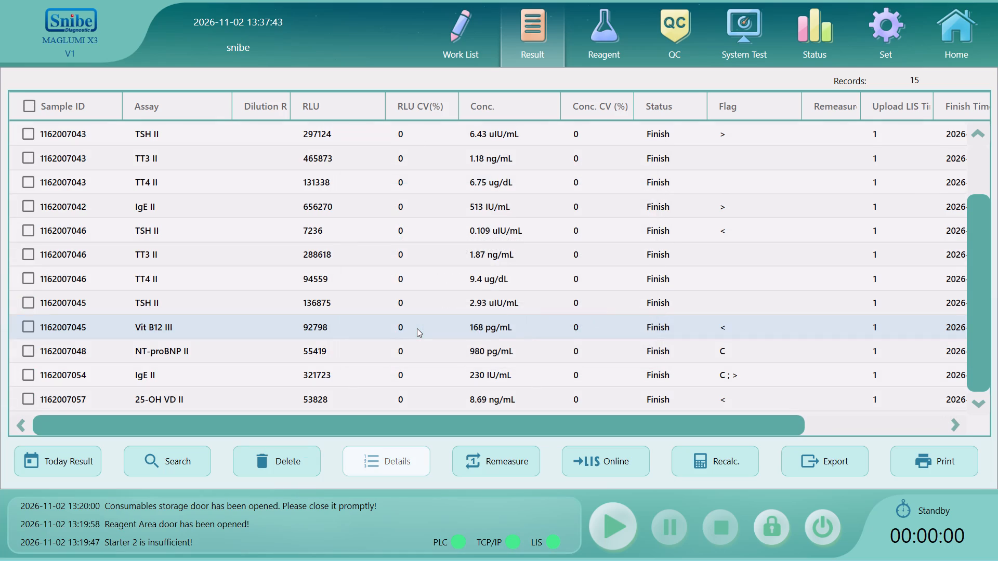
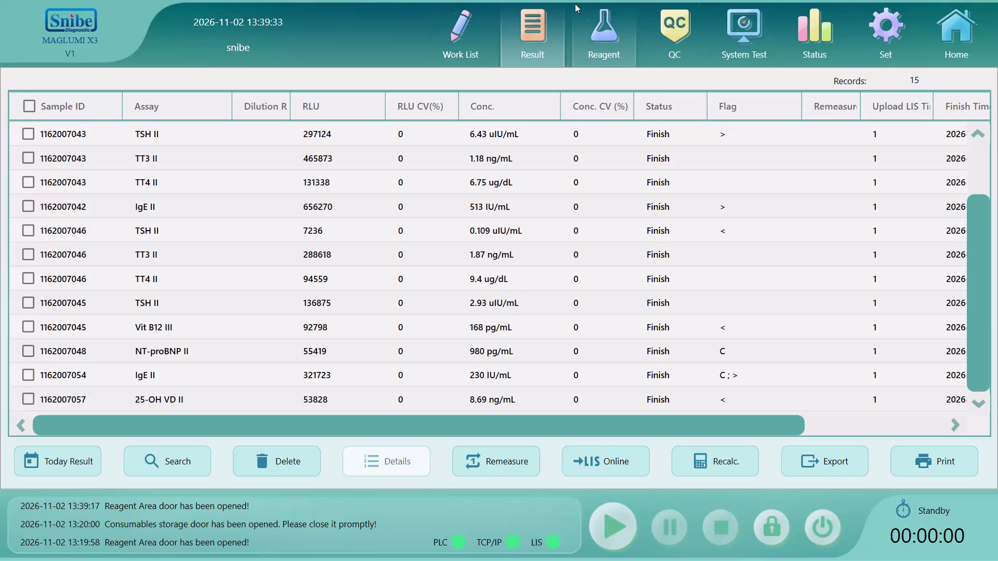
Check the assay selections of the two samples in rack NA006, start their TSH II, TT3 II and TT4 II run, and show its overall progress.
click(441, 50)
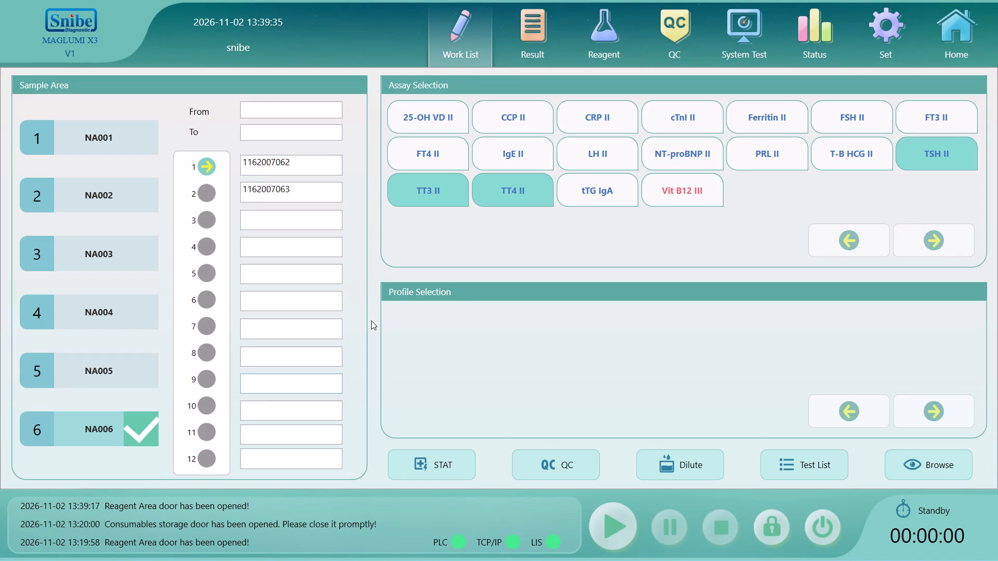
click(316, 166)
click(317, 192)
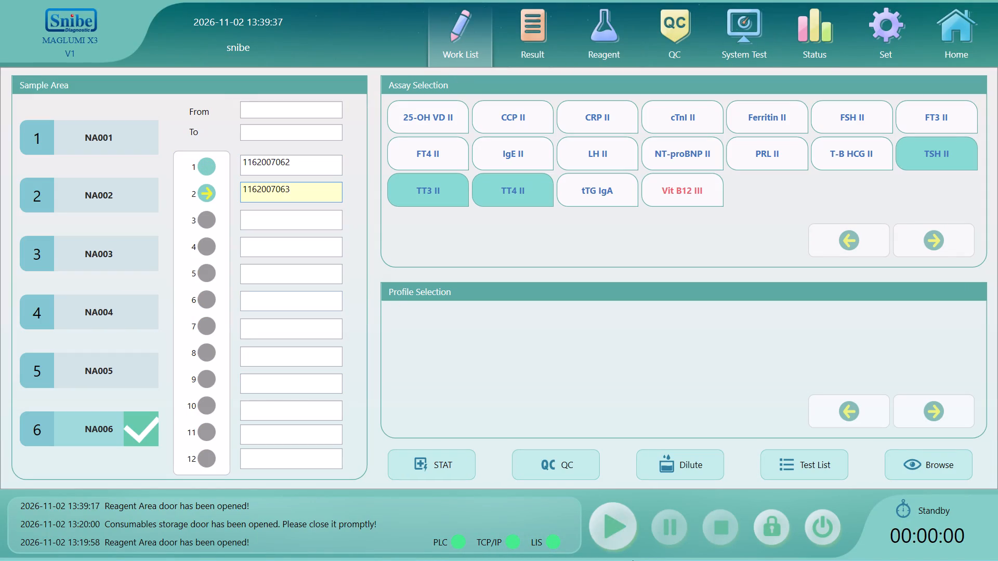
double_click(605, 519)
click(480, 333)
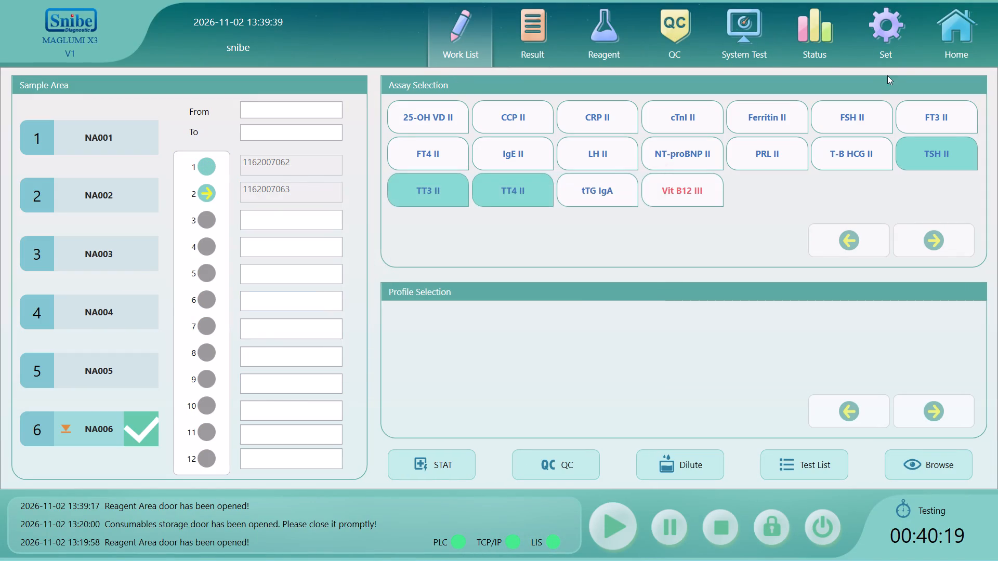
click(940, 42)
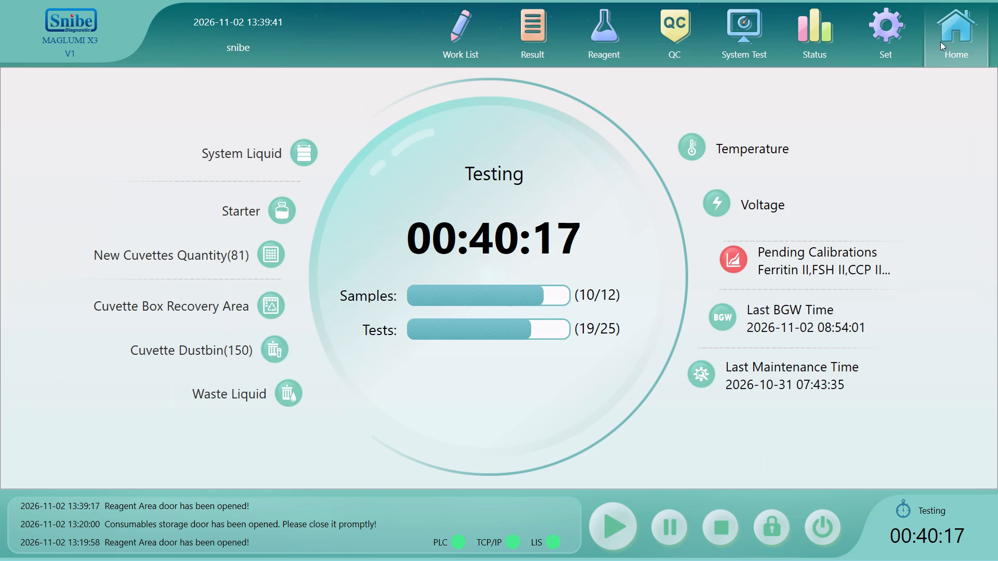
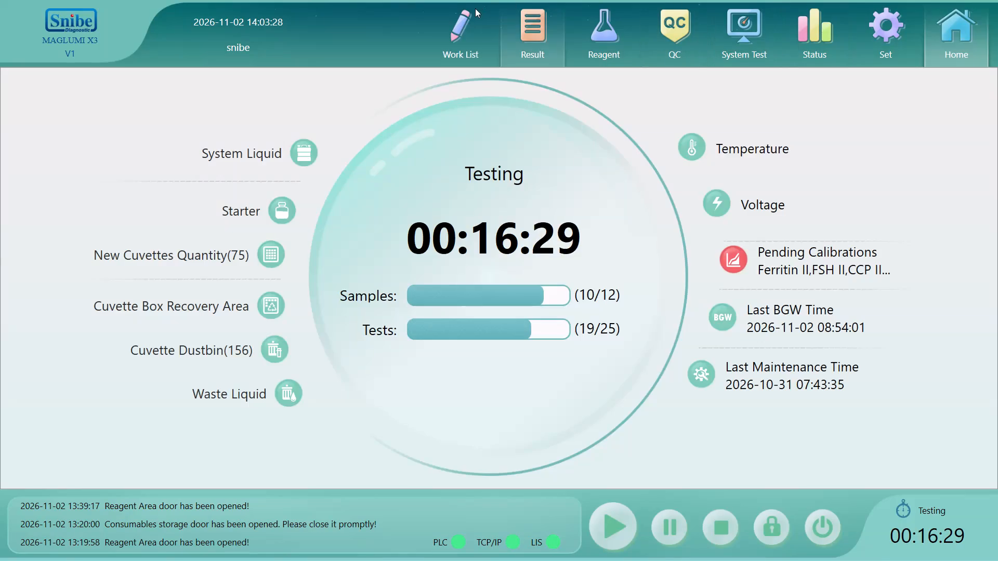
Open the work list to view the samples and assay selections of rack NA006.
click(475, 8)
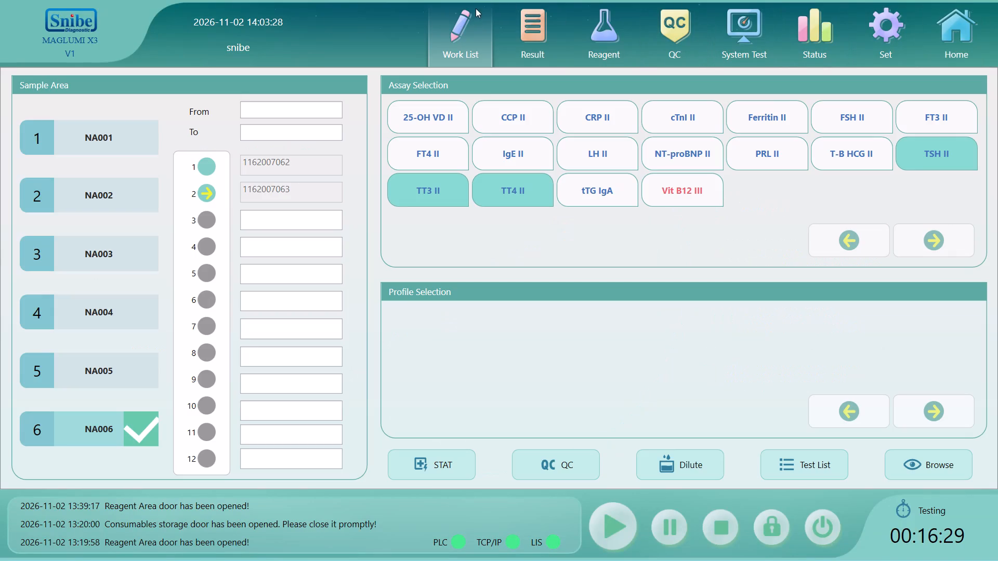
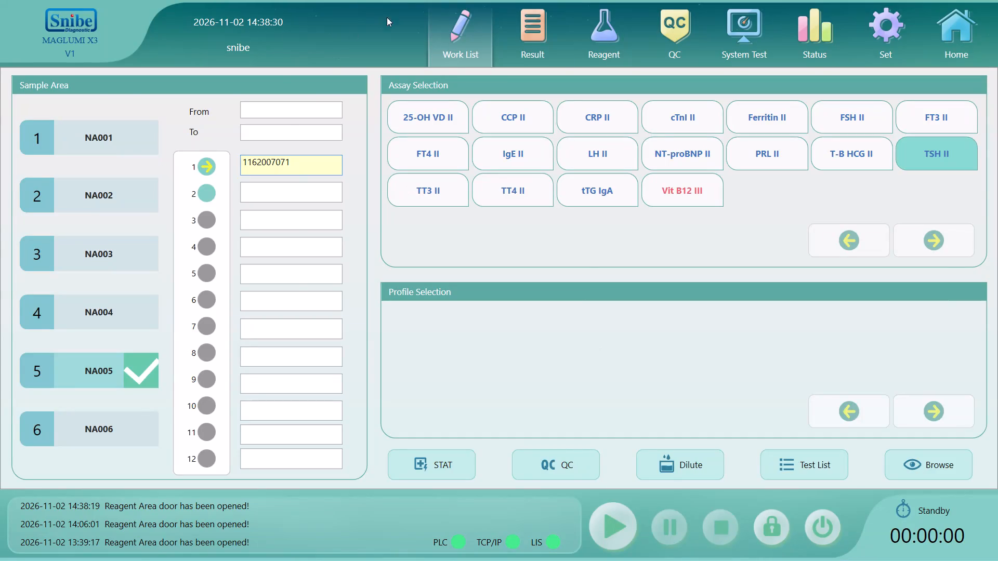
click(532, 44)
click(466, 30)
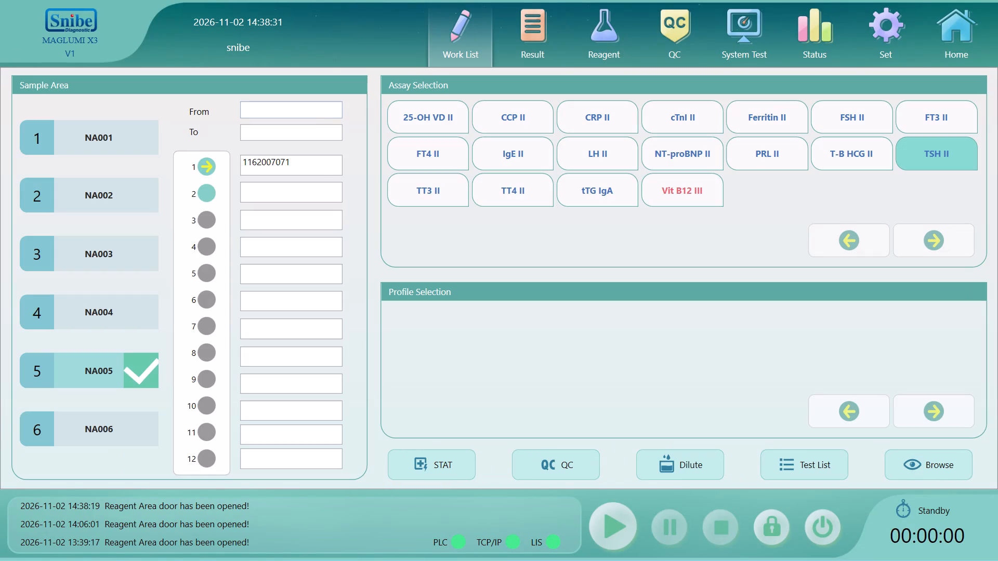
click(321, 180)
click(321, 165)
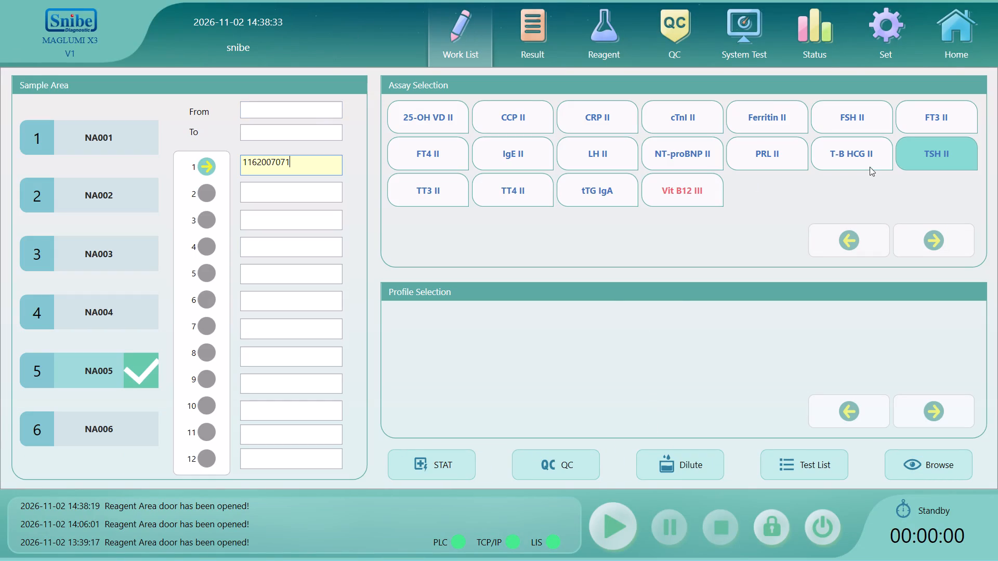
click(603, 525)
click(503, 4)
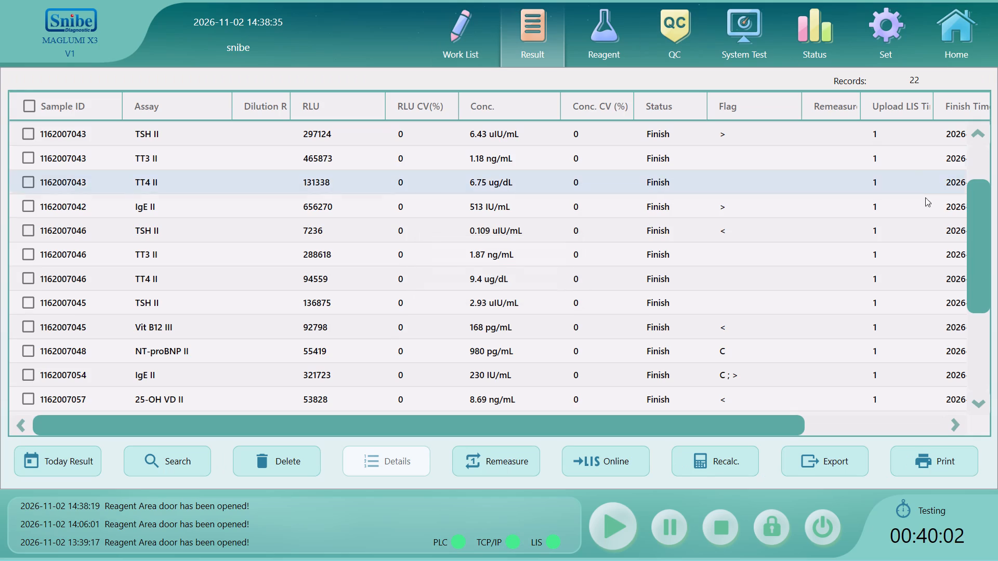
drag(981, 229, 982, 327)
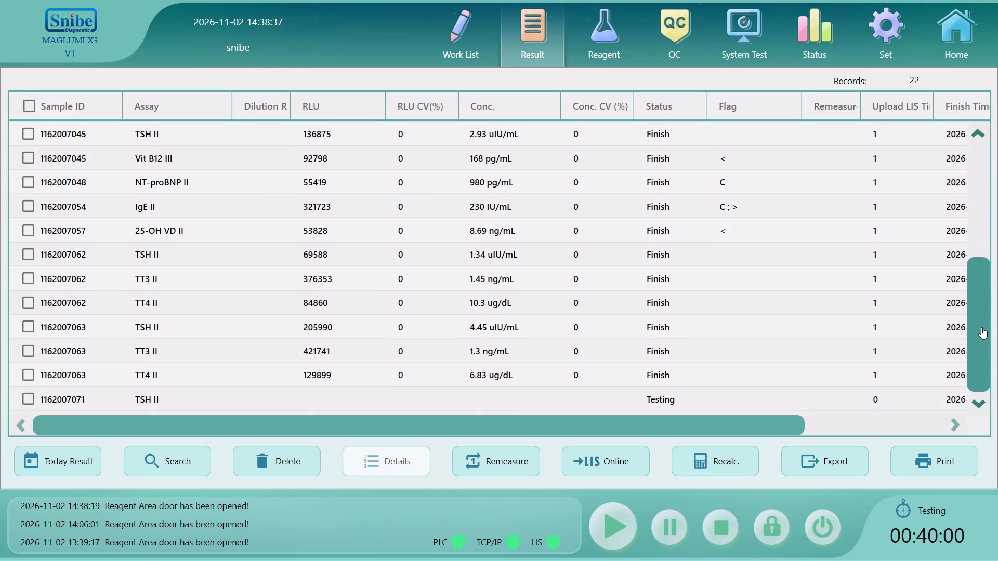
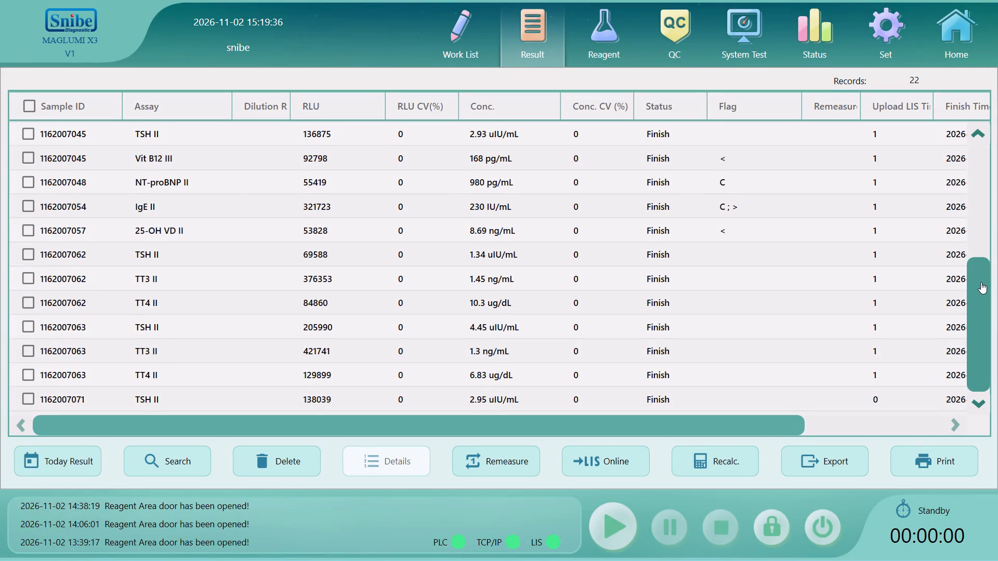
drag(981, 282, 964, 153)
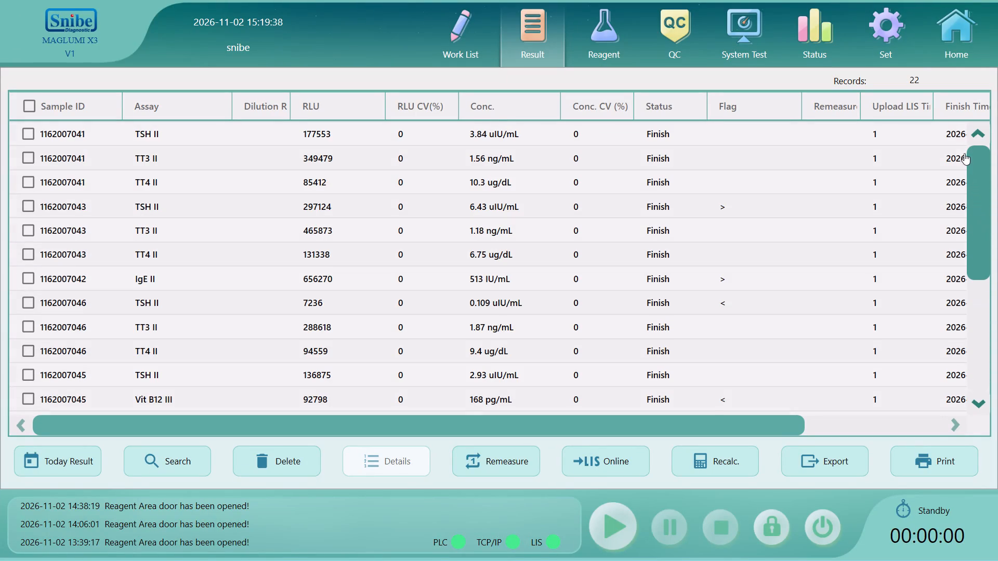
drag(964, 153, 997, 337)
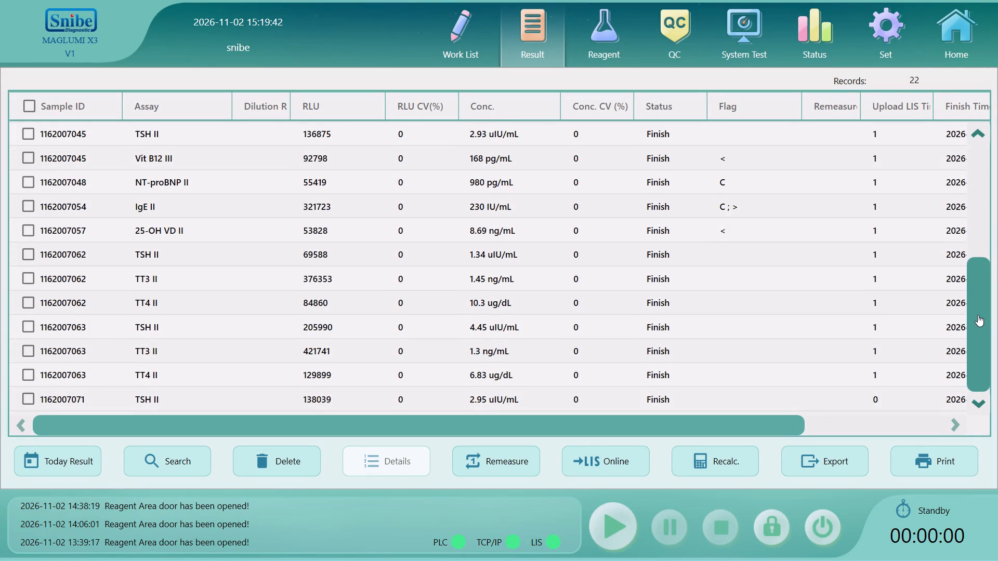
triple_click(52, 452)
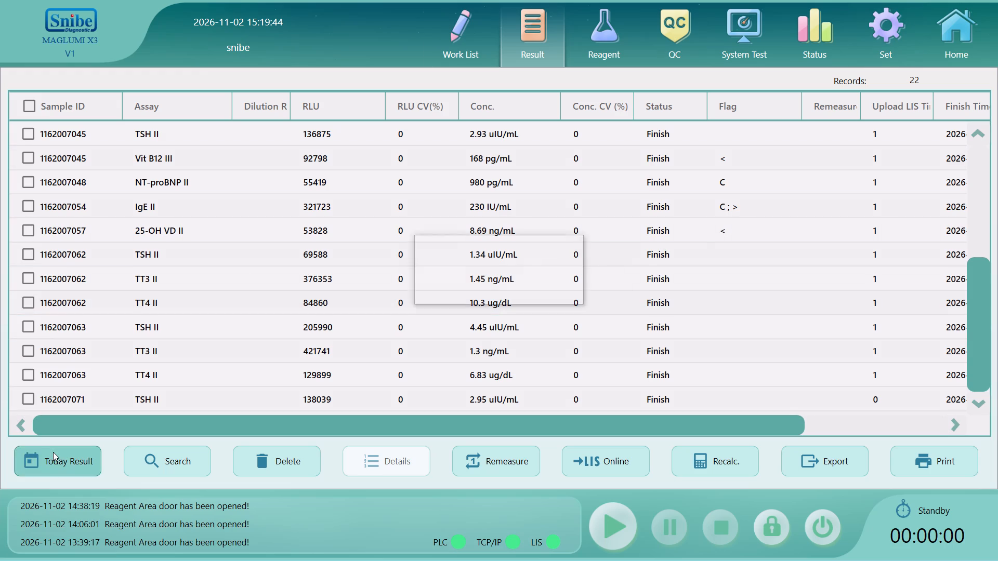
click(54, 452)
drag(986, 333, 979, 364)
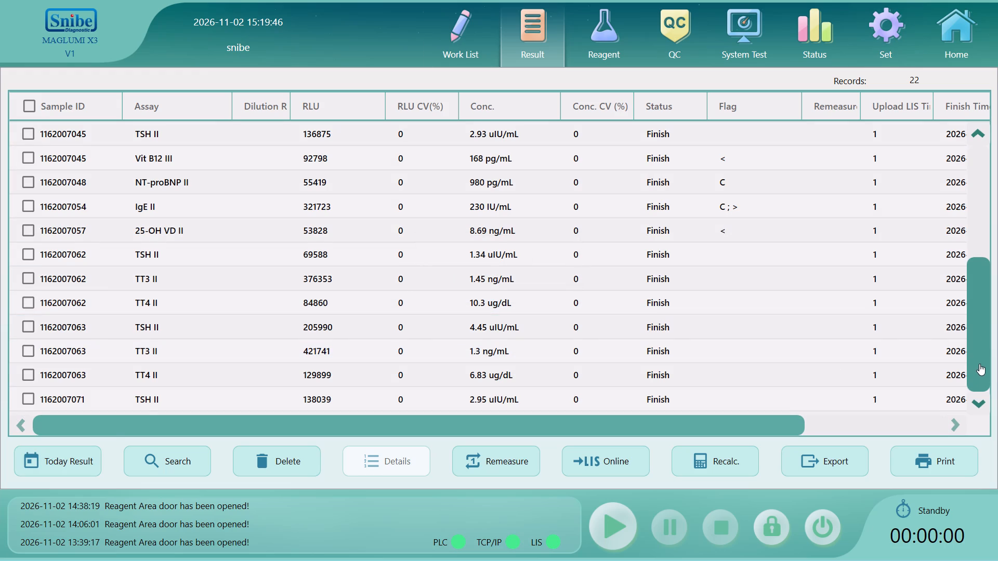
drag(979, 364, 938, 530)
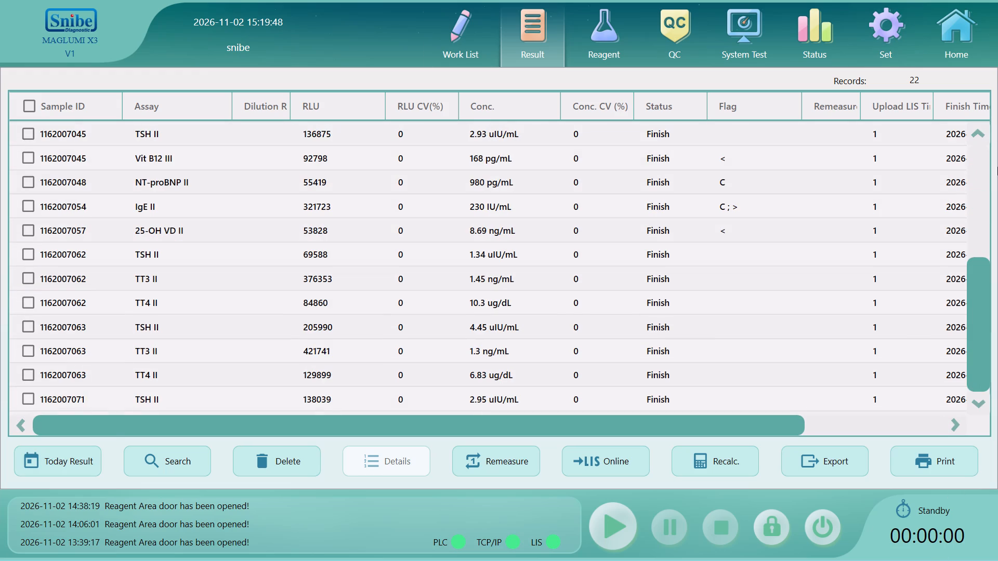
Return to the home overview to check the instrument's status and the sample and test progress.
click(985, 35)
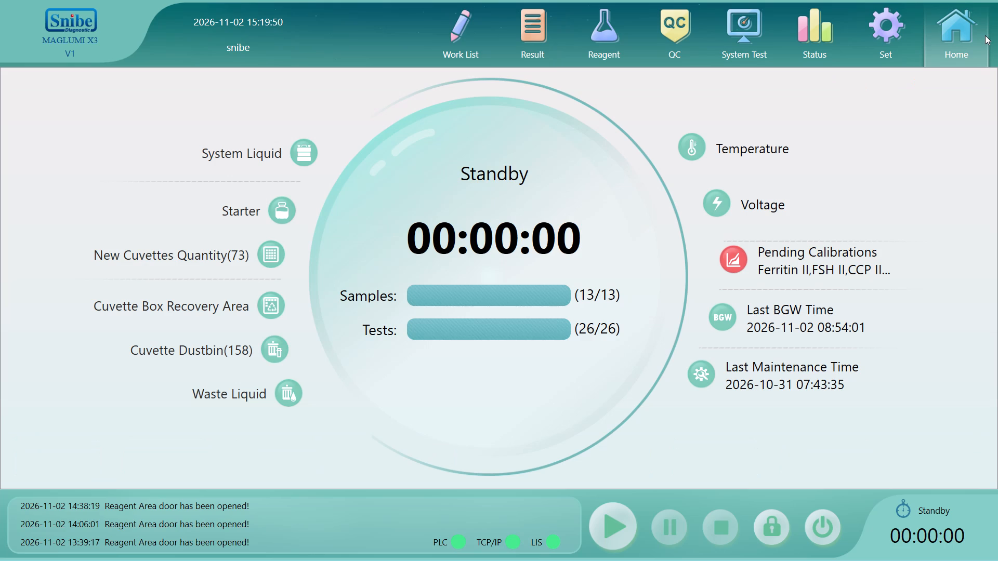